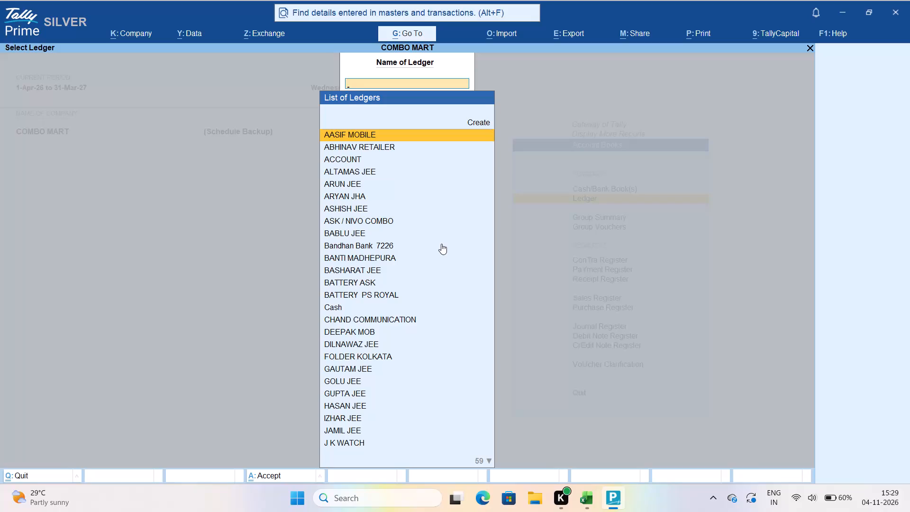
Close the ledger selection and return to the Account Books list.
key(Escape)
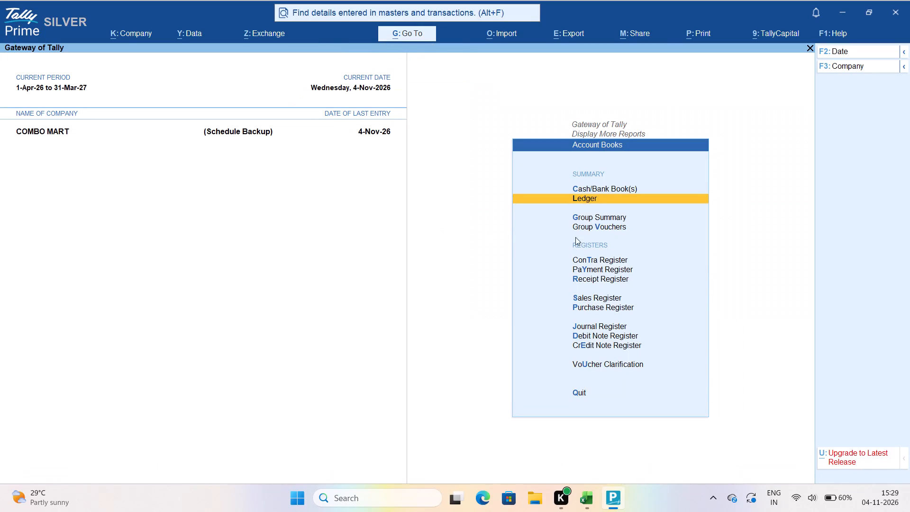
Set the display brightness to 58 and return to the accounting window.
click(823, 502)
click(806, 396)
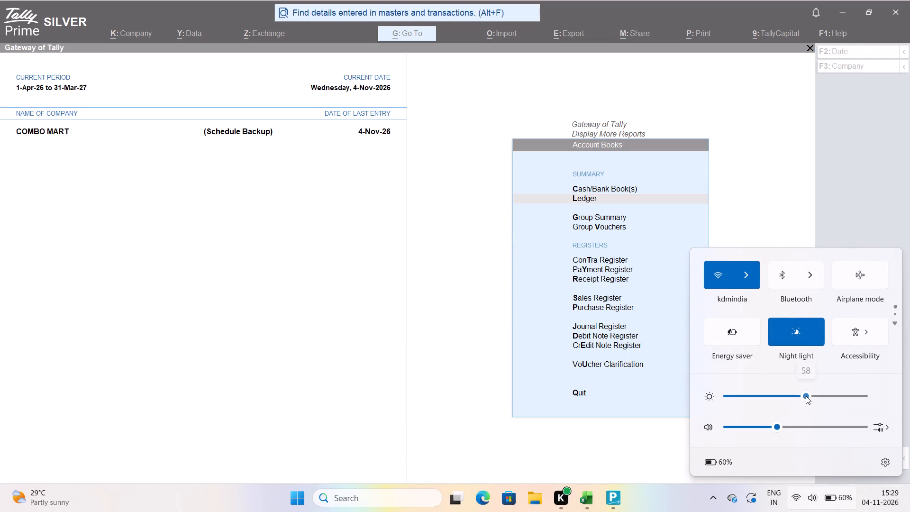
click(661, 283)
Return to the Gateway of Tally and start a new Purchase voucher, keeping the voucher date 4-Nov-26.
key(Escape)
key(Escape)
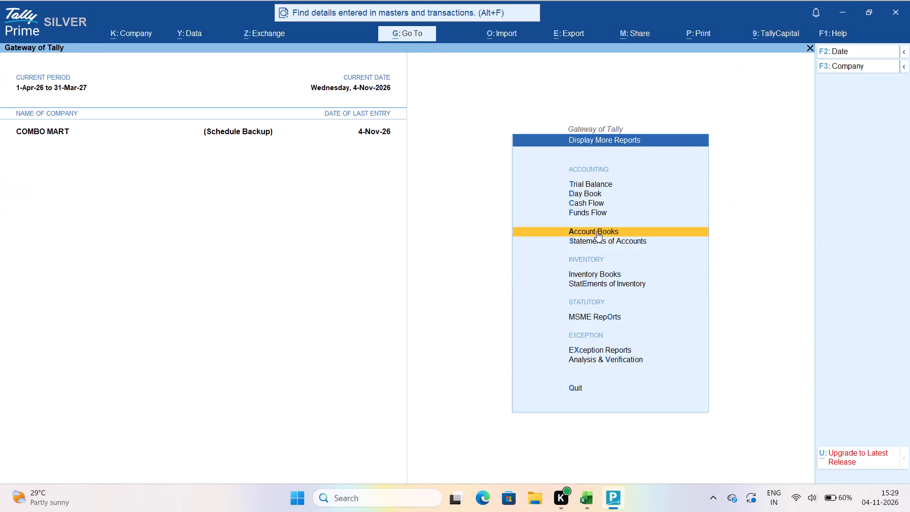
key(Escape)
click(588, 223)
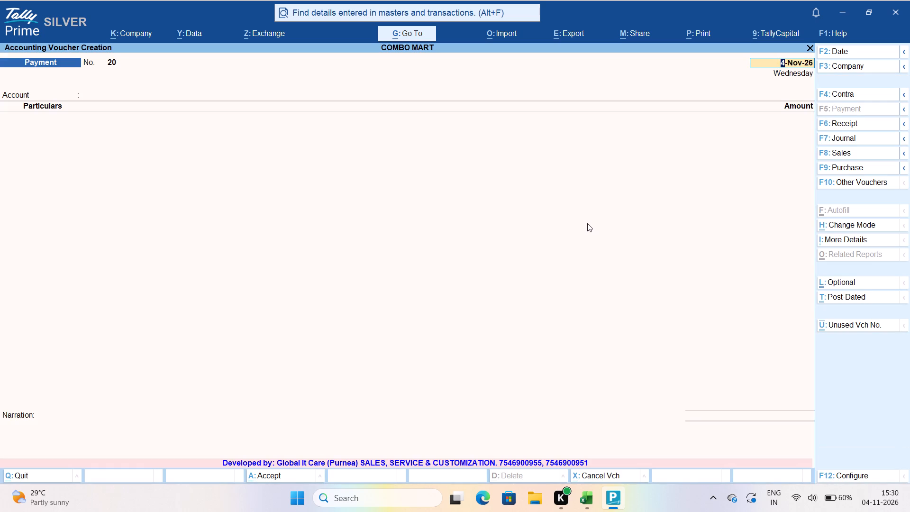
key(F9)
key(Return)
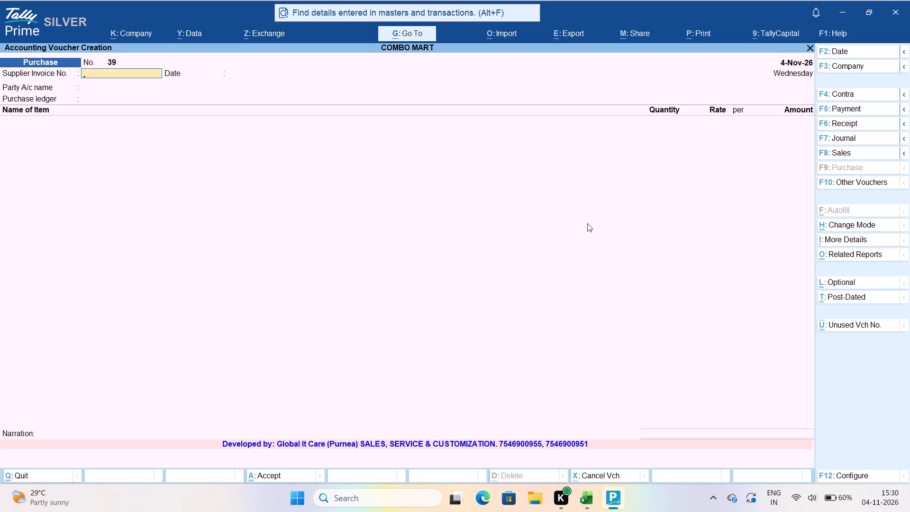
Enter 58 as the supplier invoice number of the purchase voucher.
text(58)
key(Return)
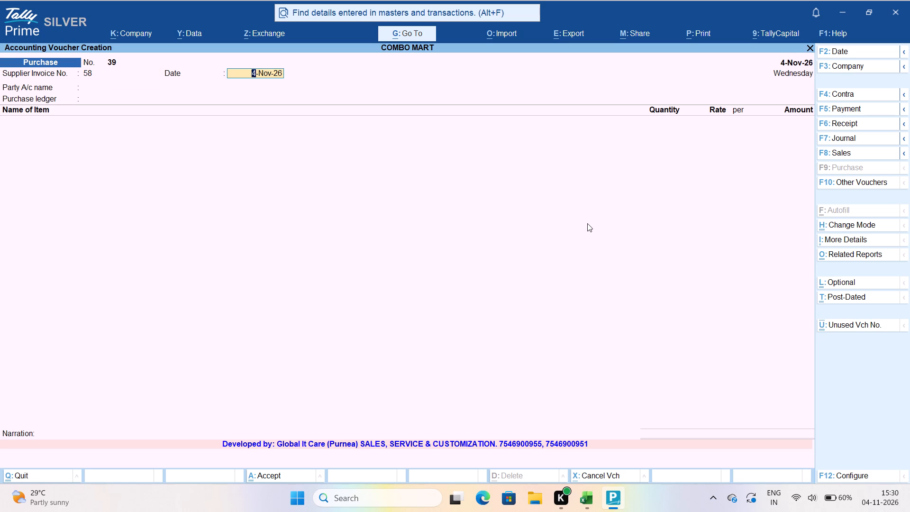
Keep the 4-Nov-26 invoice date, choose ASK / NIVO COMBO as the party account, and accept PURCHASE ACCOUNT as the purchase ledger.
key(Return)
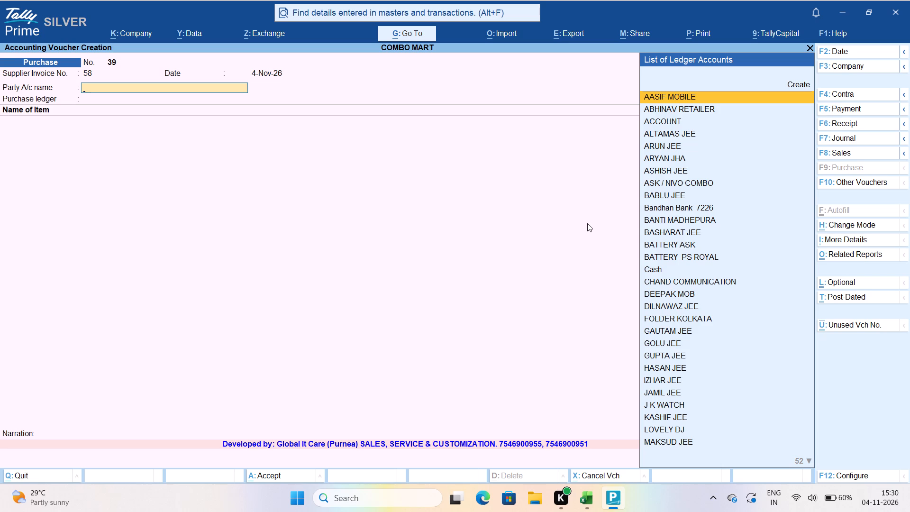
text(ASK)
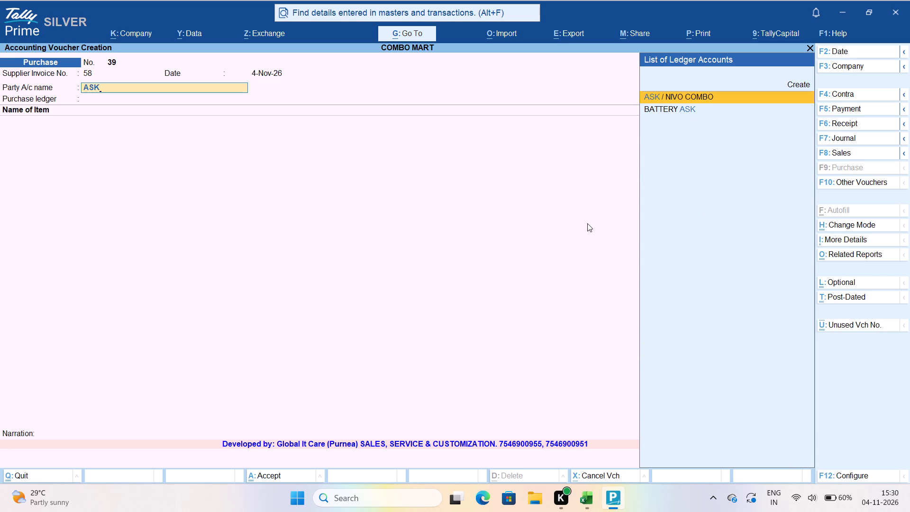
key(Return)
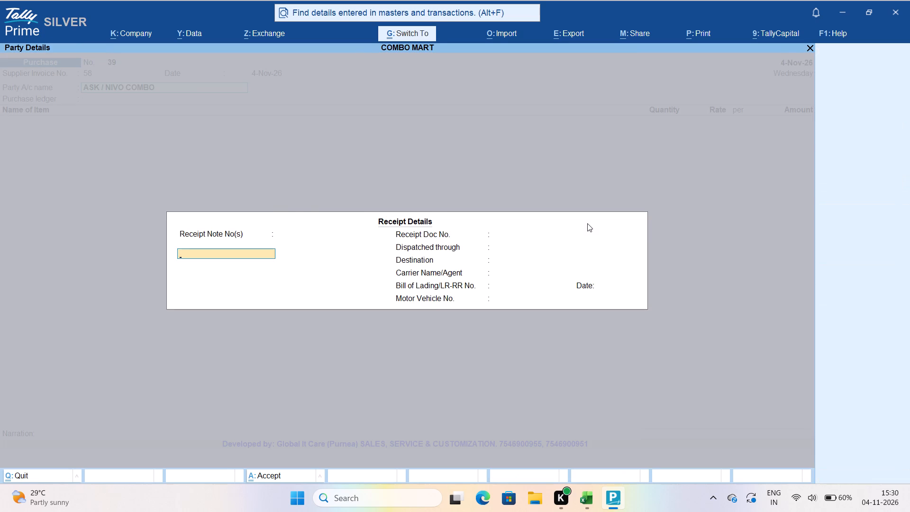
key(ctrl+a)
key(ctrl+a)
key(Return)
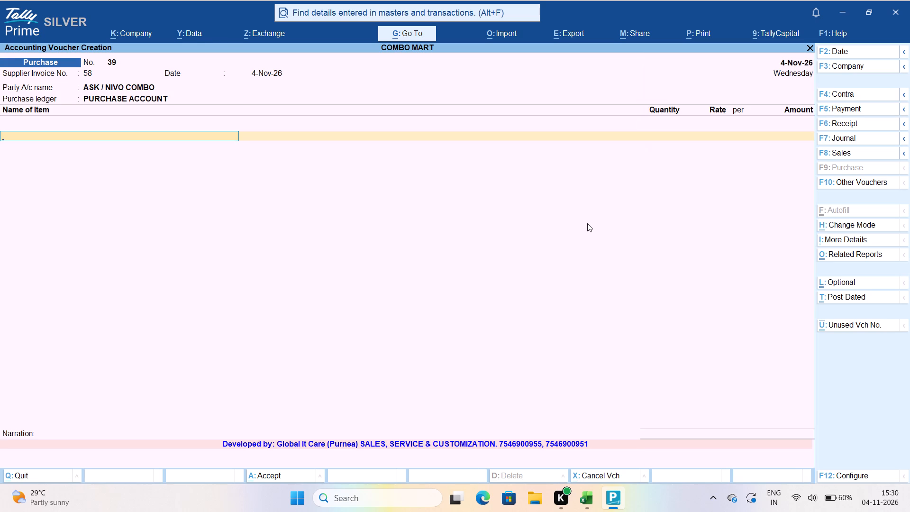
Enter the stock item C53 ASK SUPER on the first line with a quantity of 50 PCS.
text(C53)
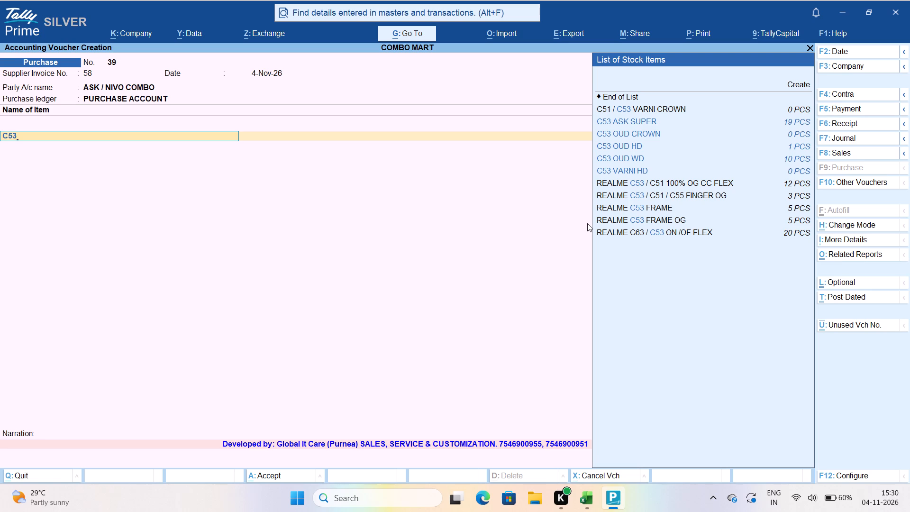
key(Down)
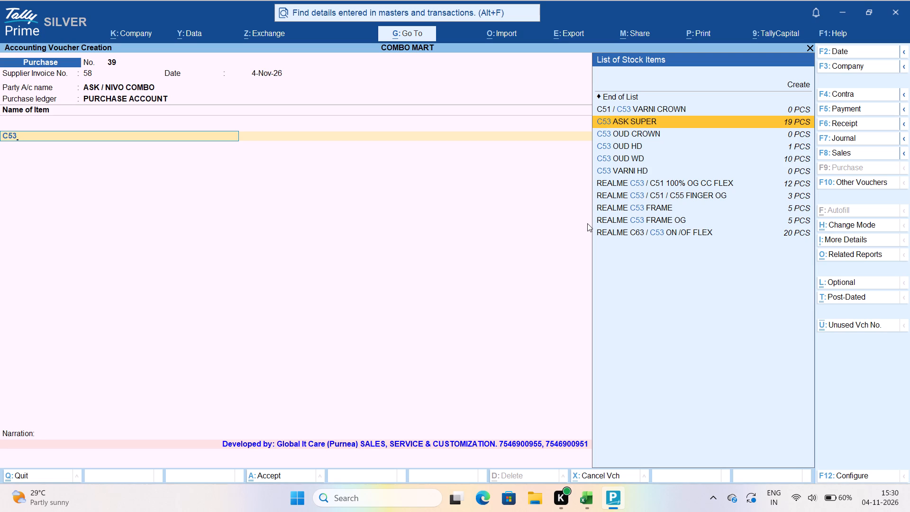
key(Return)
key(Return)
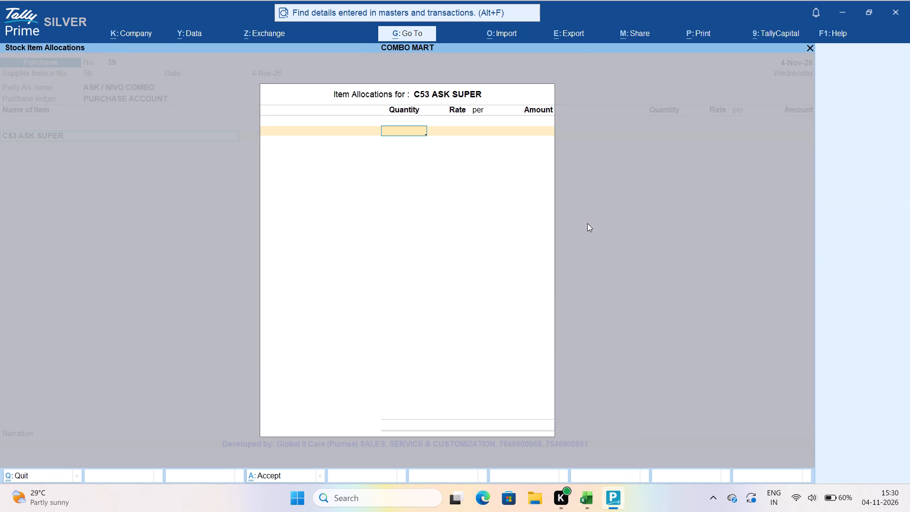
text(50)
key(Return)
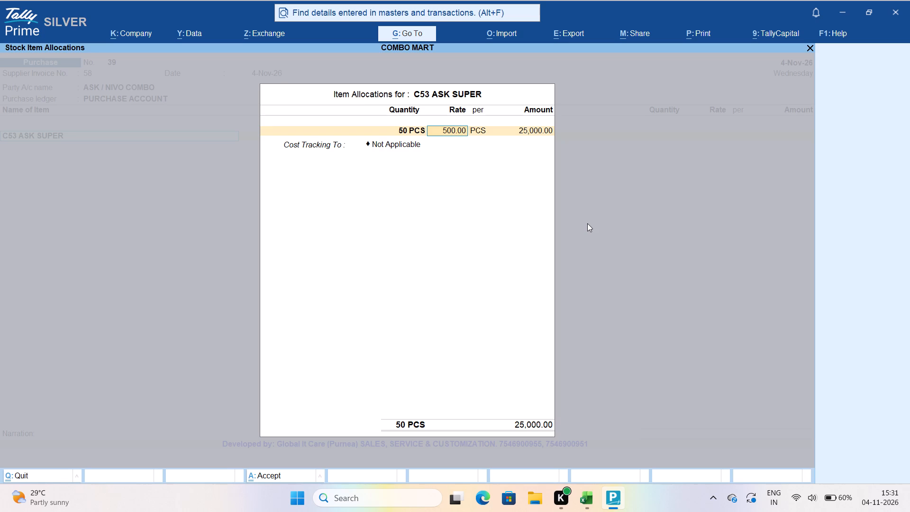
Go back to the first line's item name and start creating a new stock item in place of C53 ASK SUPER.
key(Escape)
key(Escape)
key(Escape)
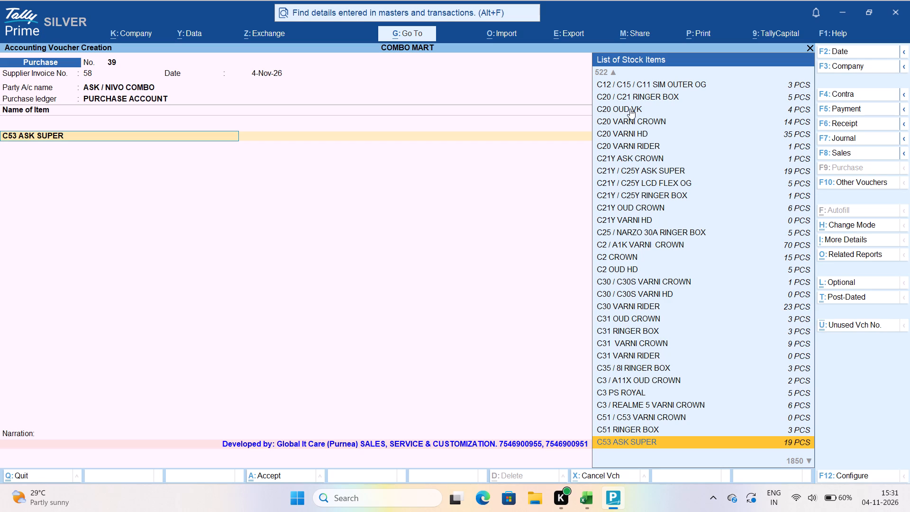
text(C543)
key(Up)
key(Up)
key(Up)
key(Up)
key(Up)
key(Up)
key(Up)
key(Up)
key(Up)
key(Up)
key(Up)
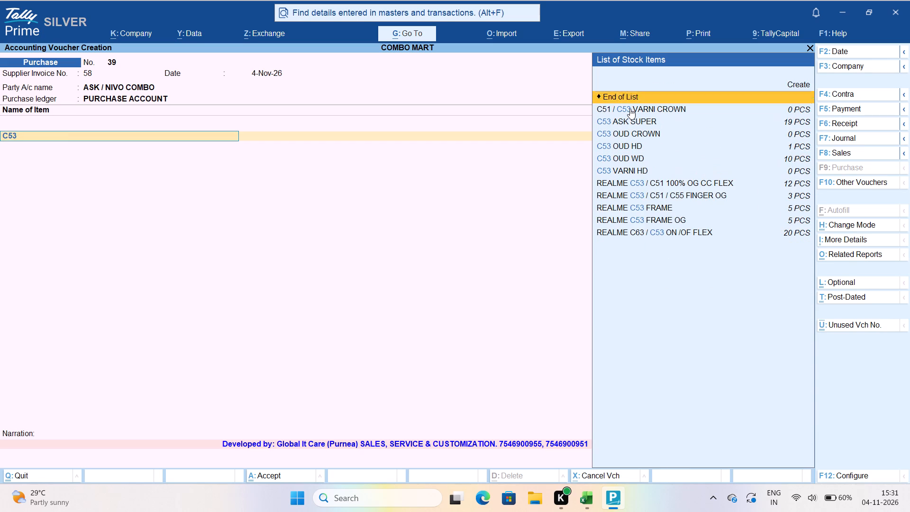
key(Return)
Name the new stock item C51 / C53 ASK CROWN and leave its alias blank.
text(C53)
key(space)
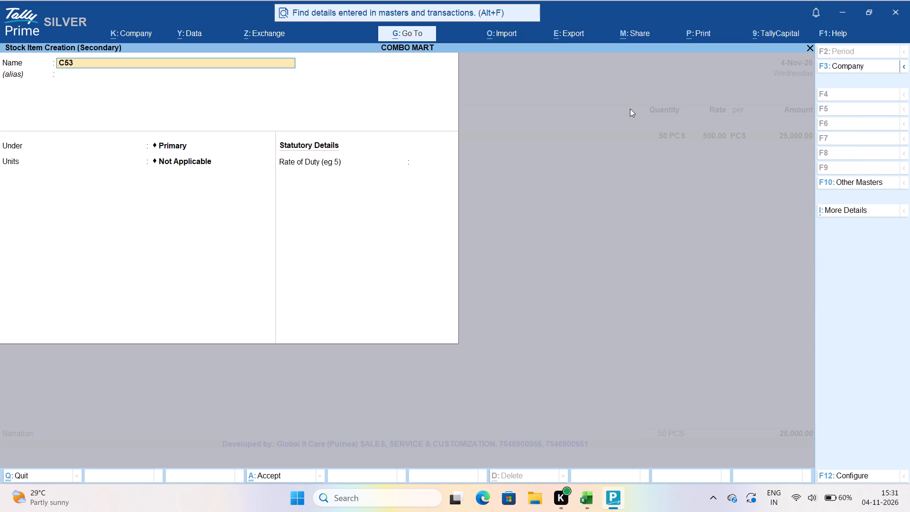
key(BackSpace)
key(BackSpace)
key(BackSpace)
text(51)
key(space)
text(/ C53)
key(space)
text(ASK CR)
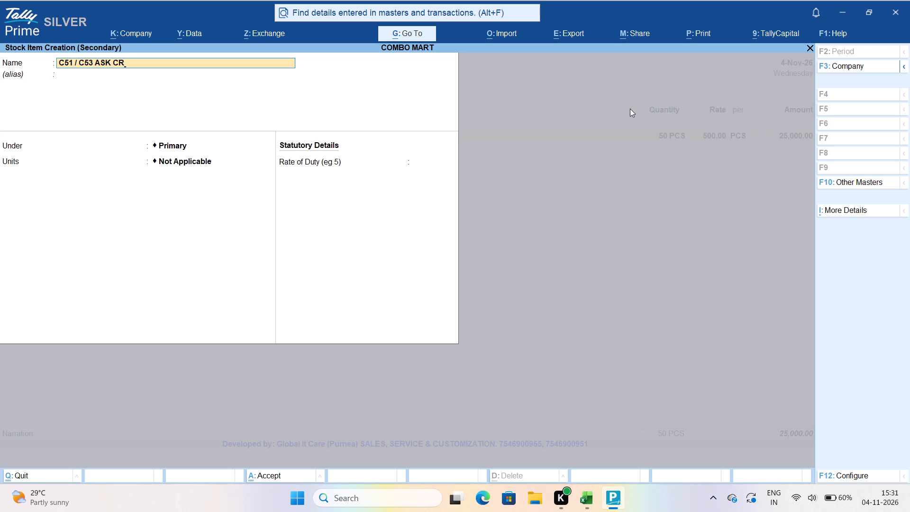
text(OWN)
key(Return)
key(Return)
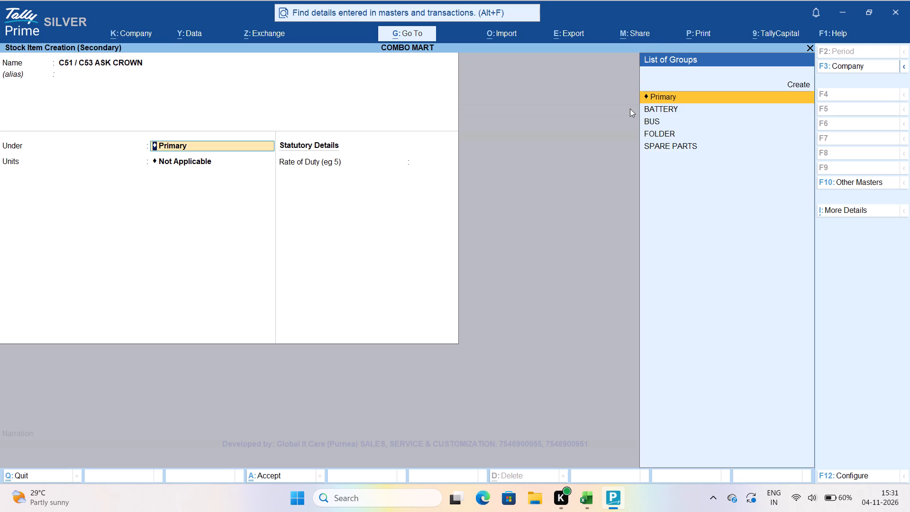
Place the new stock item under the FOLDER group with PCS as its unit.
key(Down)
key(Down)
key(Down)
key(Return)
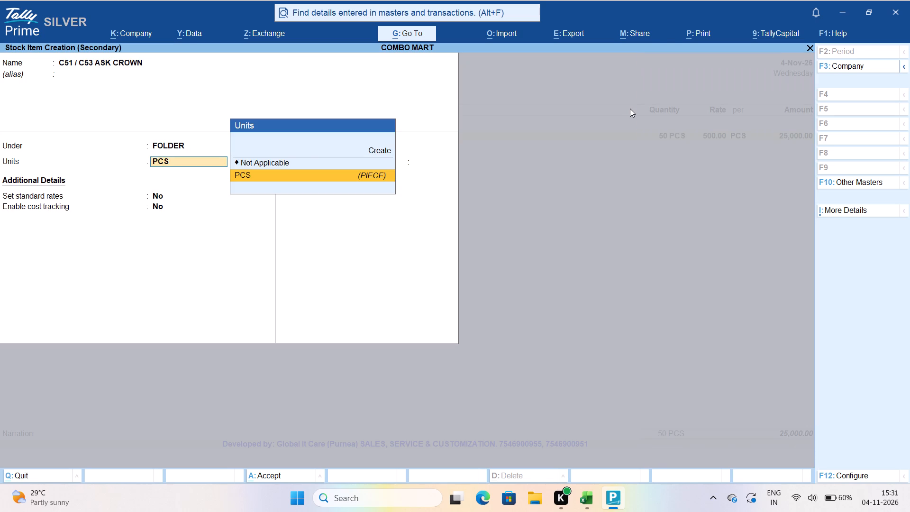
key(Return)
Enable standard rates for the item and set a standard cost of 515 per PCS, applicable from 4-Nov-26.
text(YES)
key(Return)
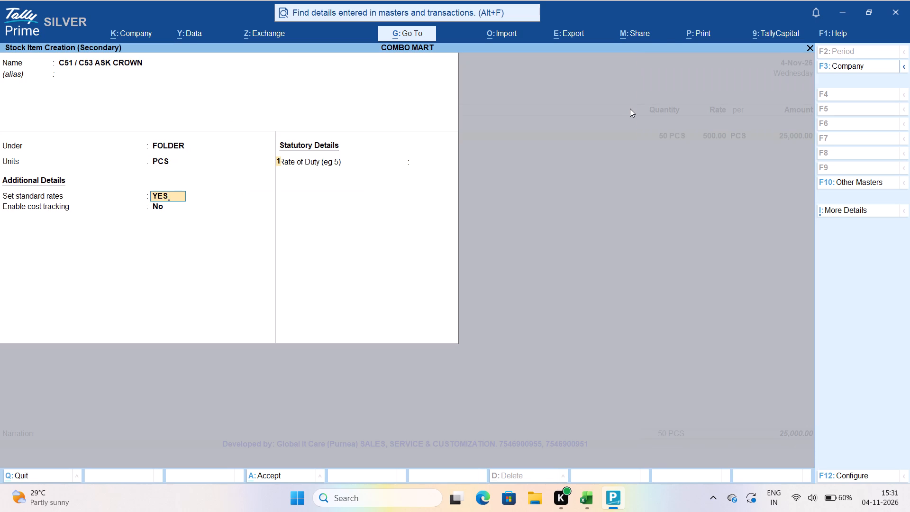
text(4-)
text(11)
key(Return)
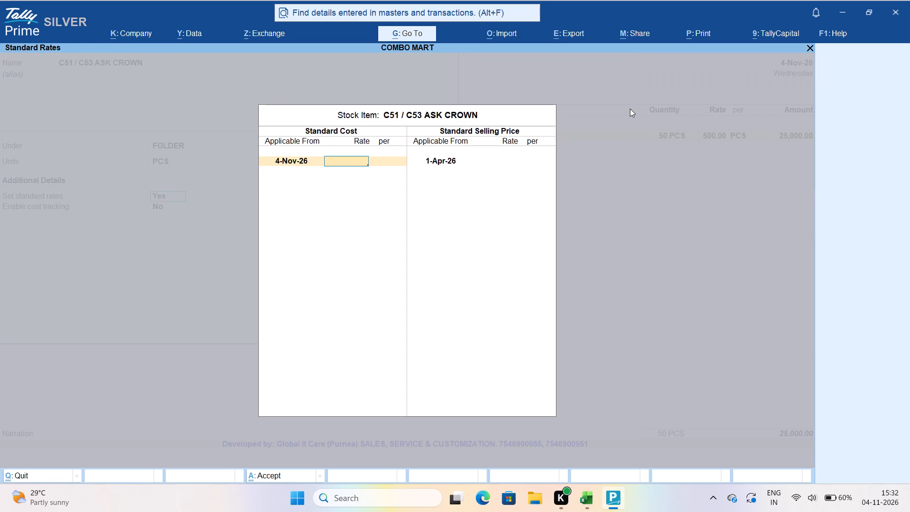
text(515)
key(Return)
key(Return)
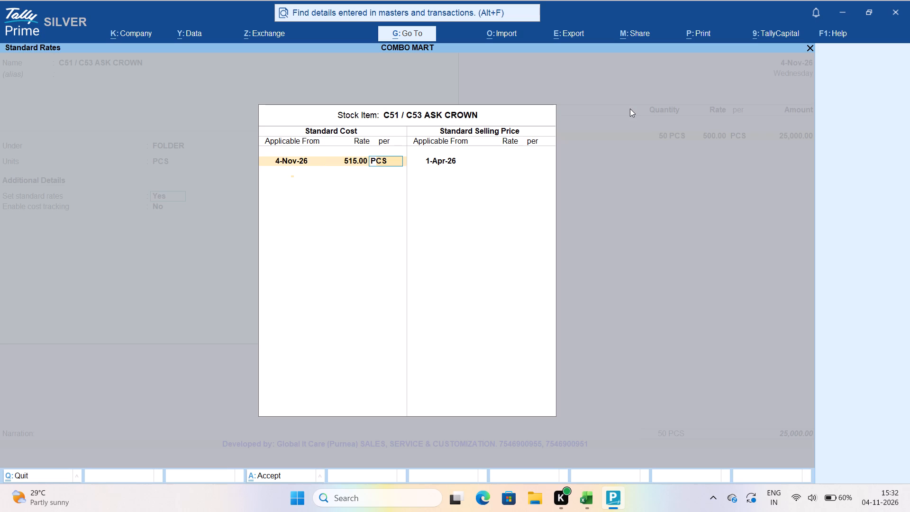
key(Return)
Set a standard selling price of 530 per PCS applicable from 4-Nov-26 and save the new stock item.
text(4-11)
key(Return)
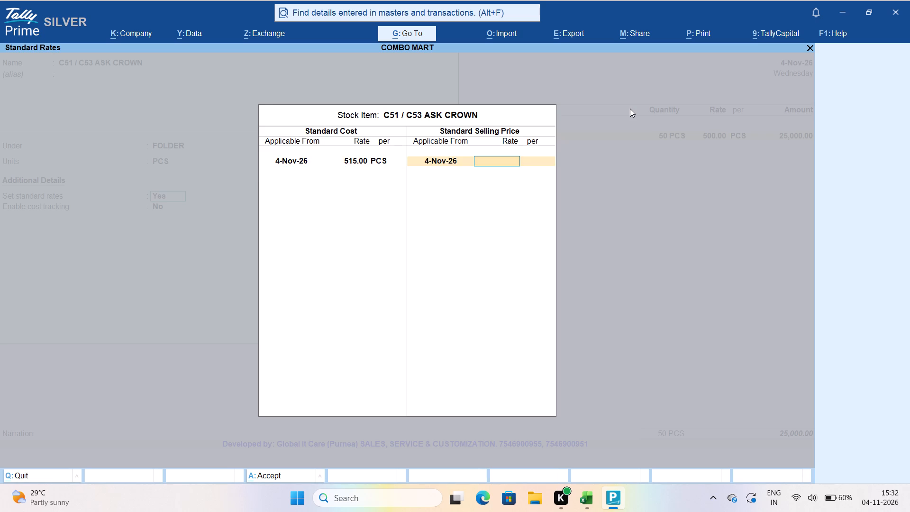
text(530)
key(Return)
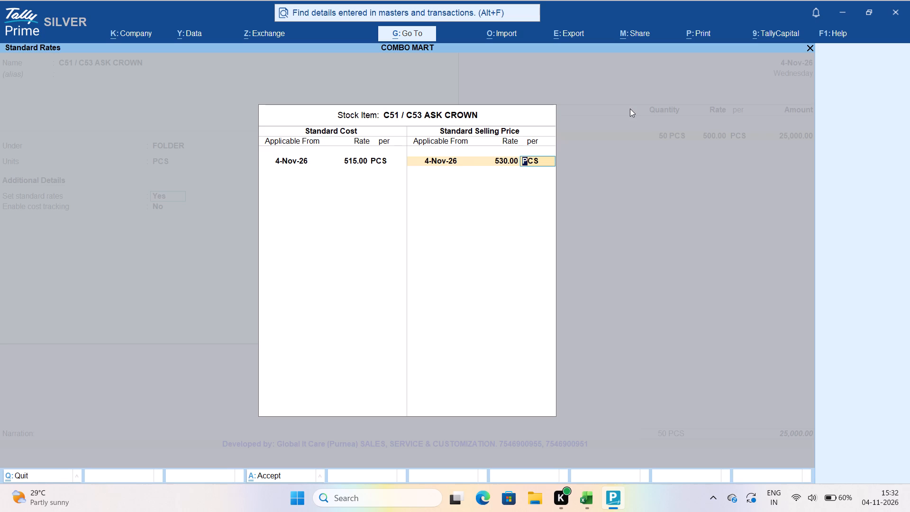
key(Return)
key(Return)
key(Return)
key(Return)
key(Return)
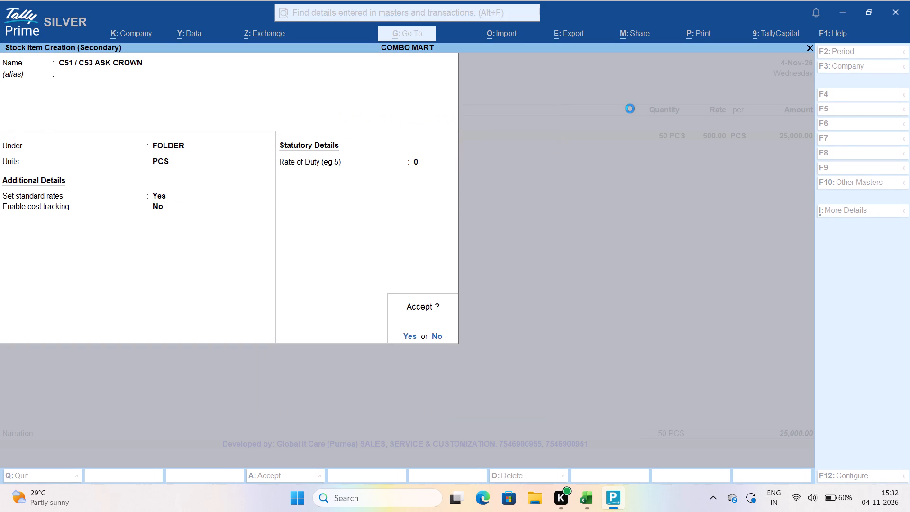
Complete the C51 / C53 ASK CROWN line with 50 PCS at a rate of 515.00 per PCS.
key(Return)
key(Return)
key(Return)
key(Return)
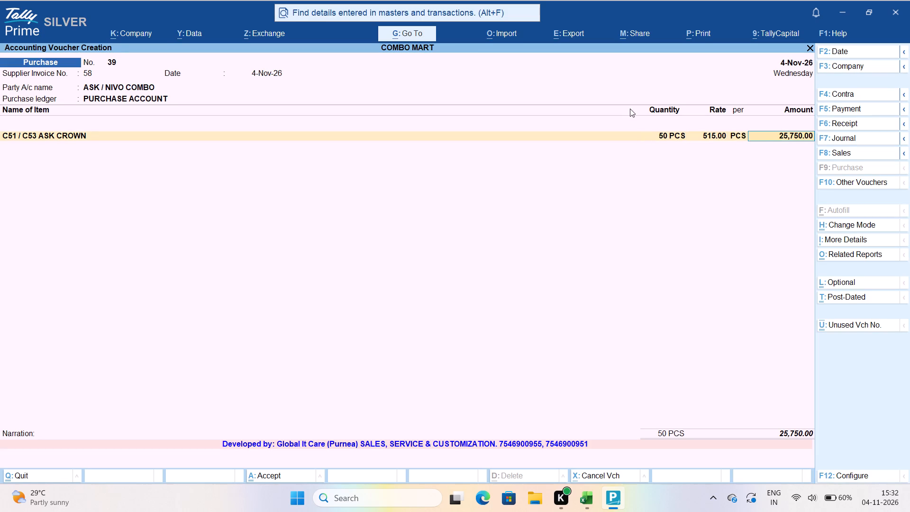
key(Return)
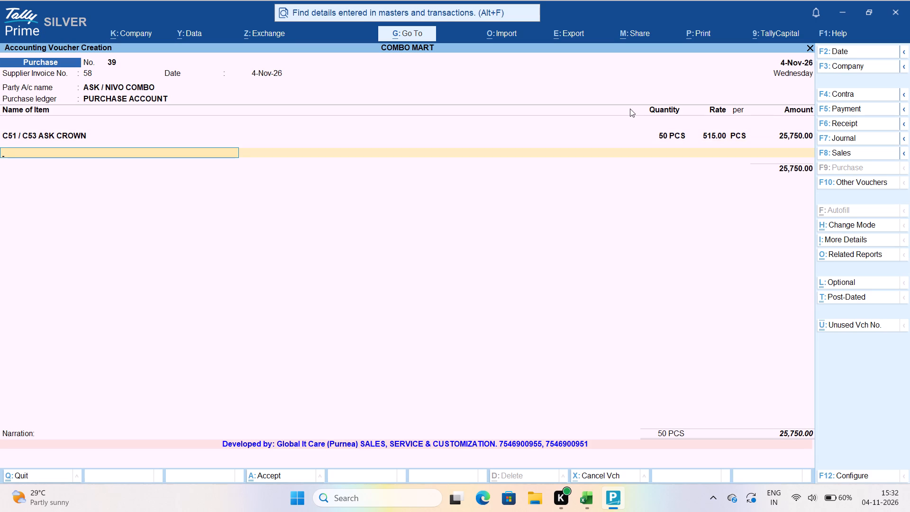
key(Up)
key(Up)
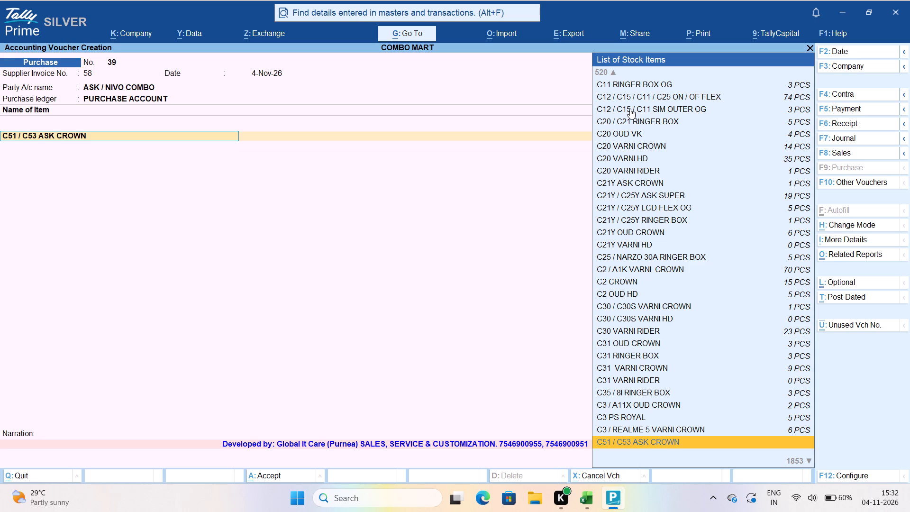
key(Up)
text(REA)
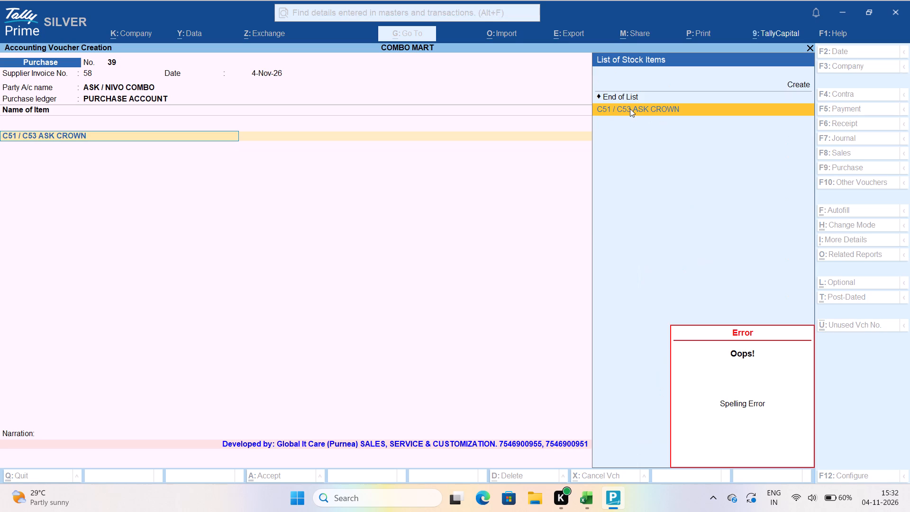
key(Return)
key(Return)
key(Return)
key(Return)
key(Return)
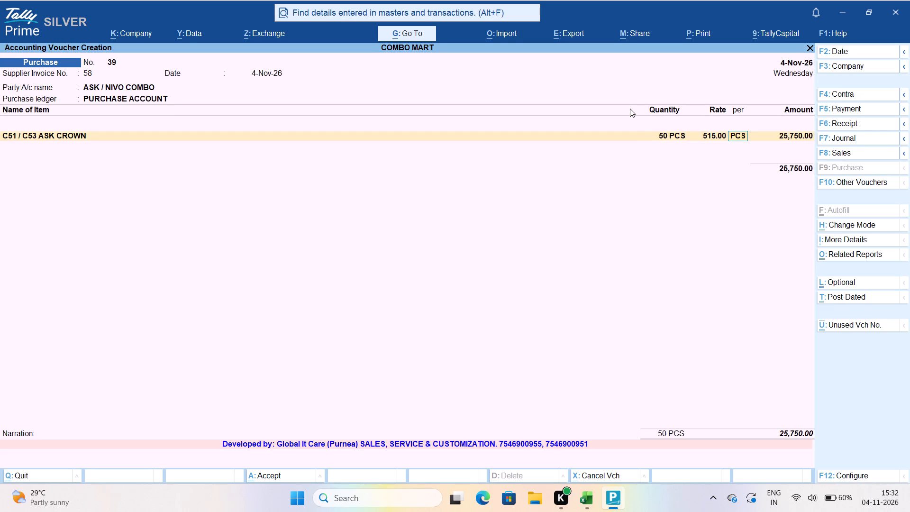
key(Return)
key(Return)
Search the stock items for REALME 6 on the second item line and start creating a new stock item.
key(t)
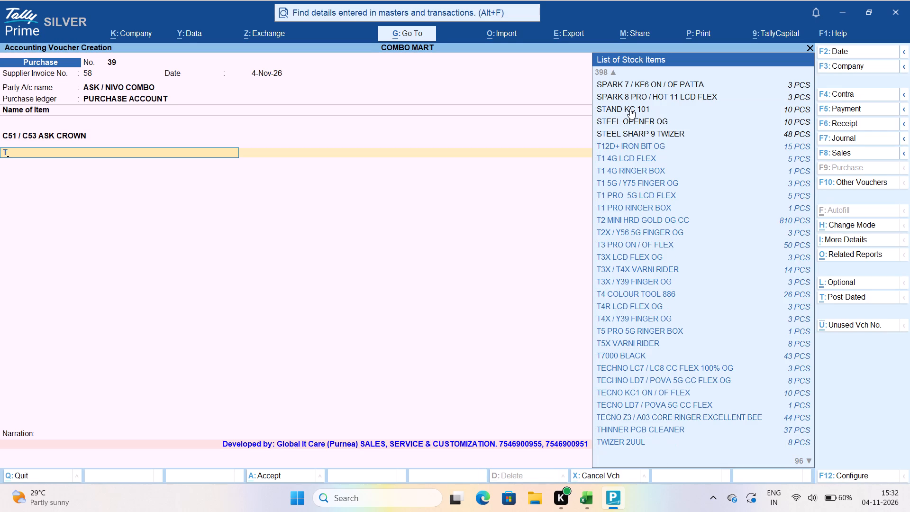
key(BackSpace)
text(REALME)
key(space)
text(6)
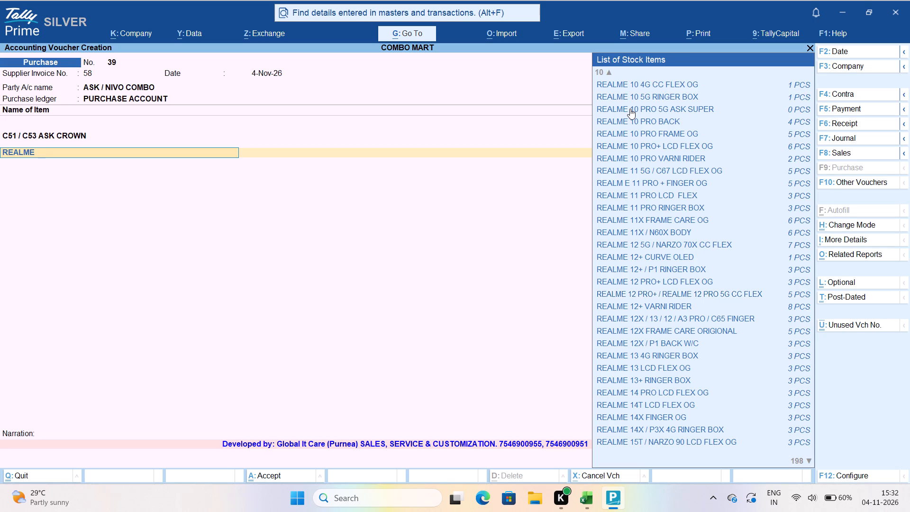
key(space)
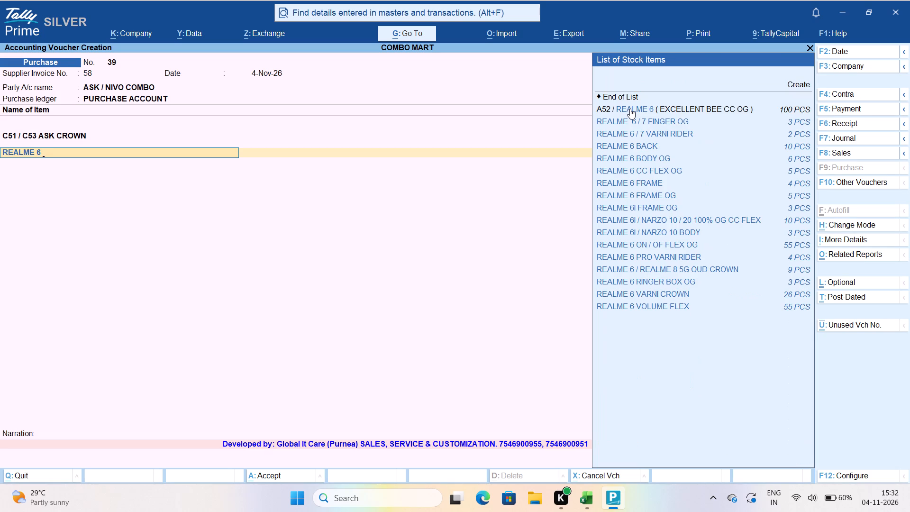
text(8 AS)
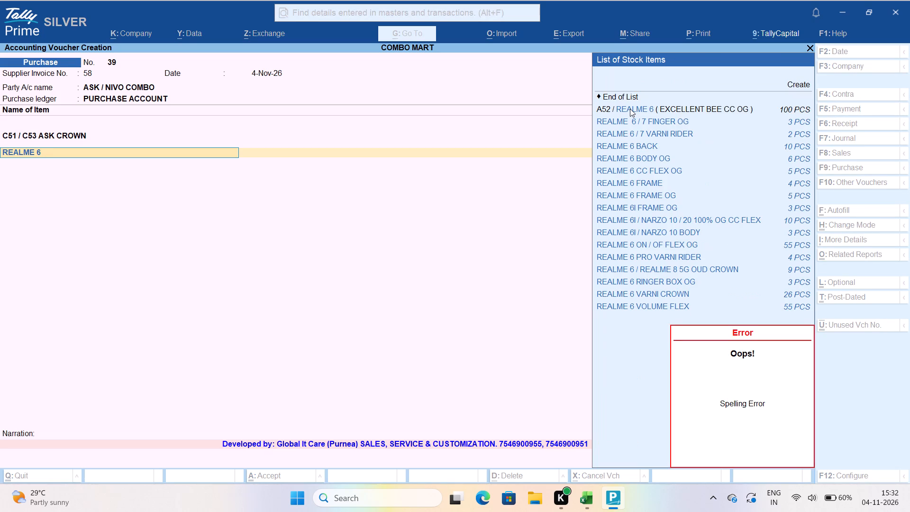
key(Up)
key(Up)
key(Up)
key(Up)
key(Up)
key(Up)
key(Up)
key(Up)
key(Up)
key(Up)
key(Up)
key(Up)
key(Up)
key(Up)
key(Up)
key(Up)
key(Up)
key(Up)
key(Up)
key(Up)
key(Up)
key(Up)
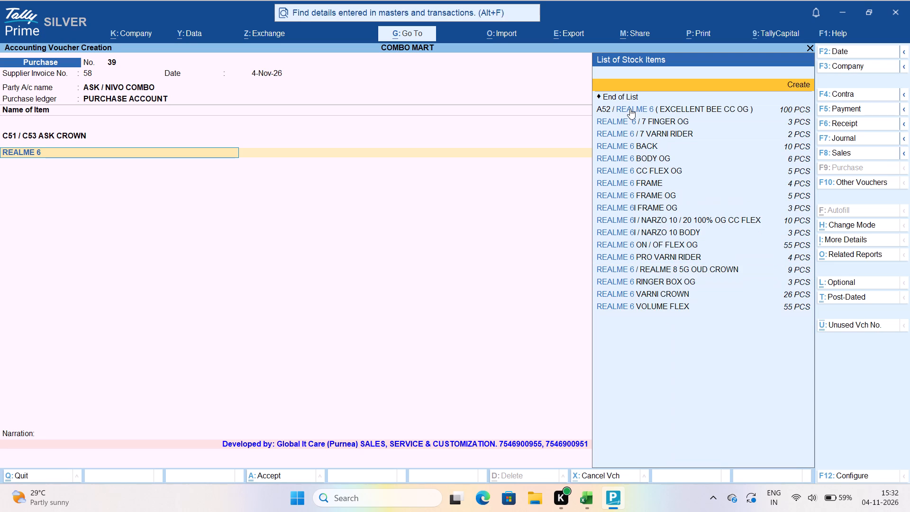
key(Return)
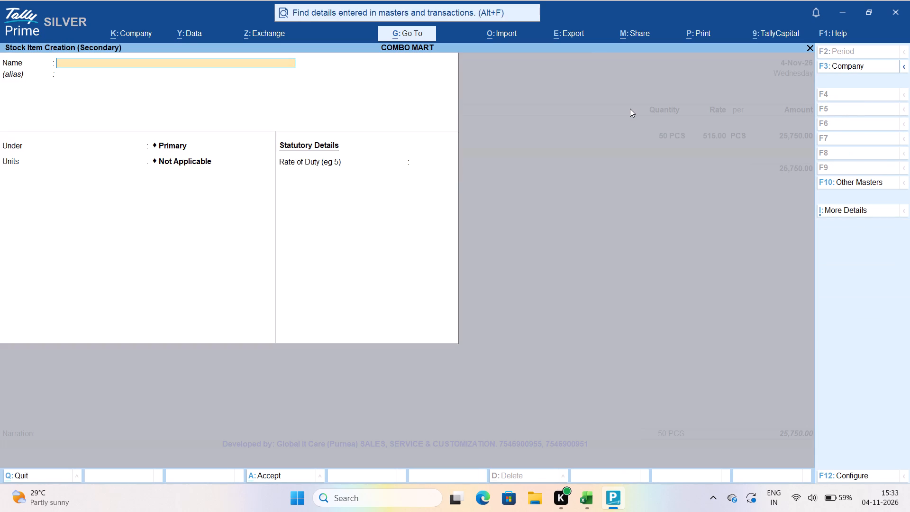
Name the new stock item REALME 6 / 8 JK and leave its alias blank.
text(REALME)
key(space)
text(6 / 6)
key(BackSpace)
text(8)
key(space)
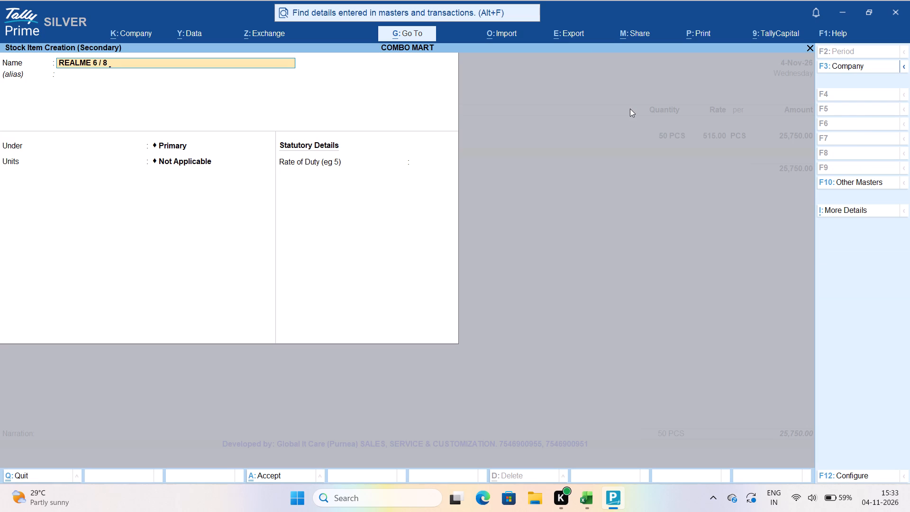
text(JK)
key(Return)
key(Return)
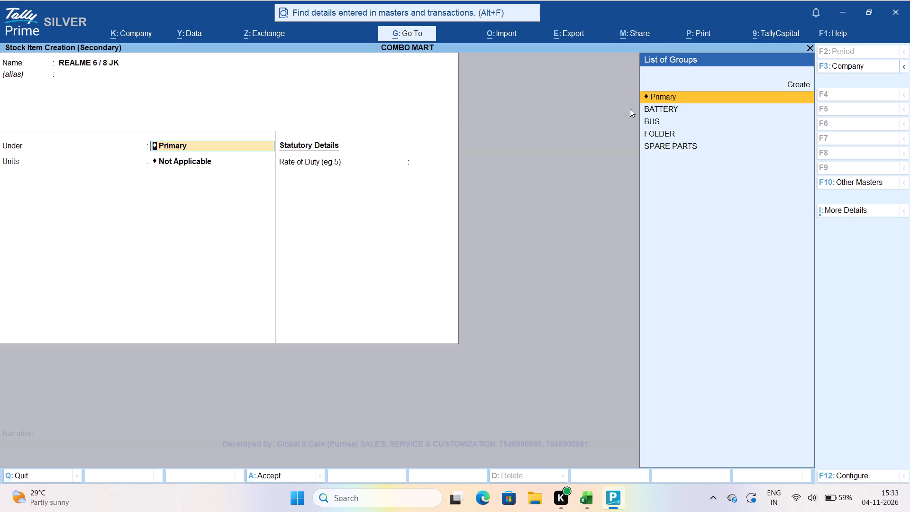
Place the REALME 6 / 8 JK item under the FOLDER group with PCS as its unit.
key(Down)
key(Down)
key(Down)
key(Return)
key(Return)
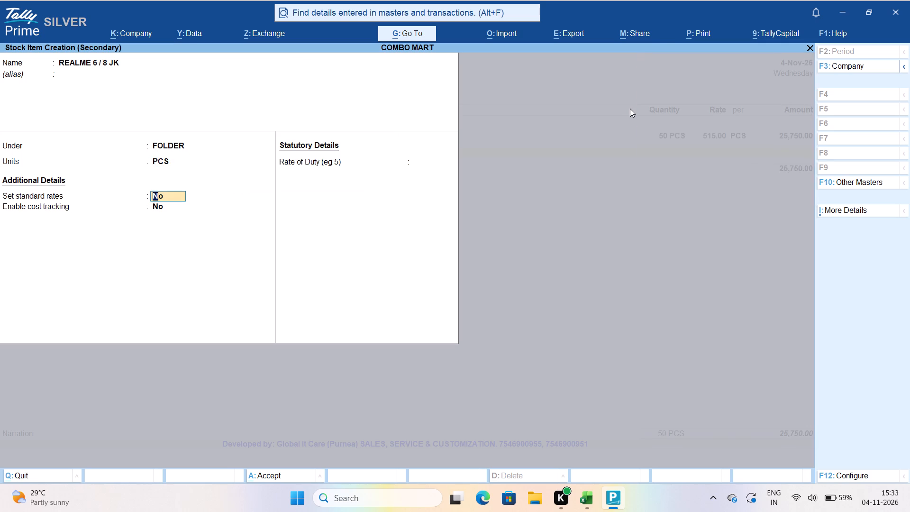
Enable standard rates for the item and set a standard cost of 530 per PCS, applicable from 4-Nov-26.
text(YES)
key(Return)
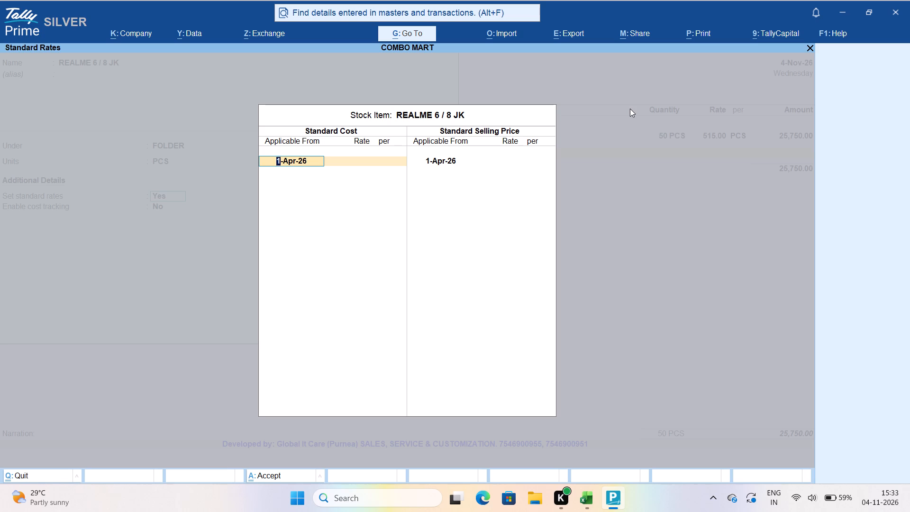
text(4-11)
key(Return)
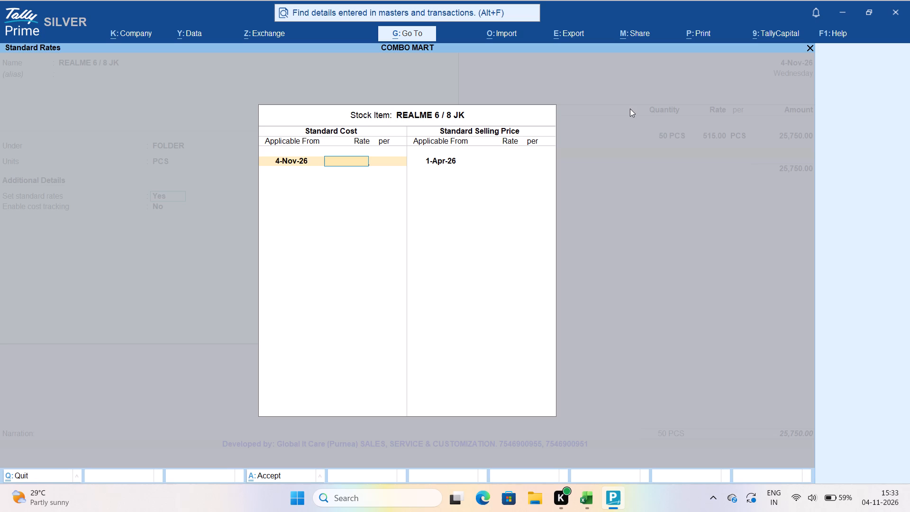
text(20)
key(Return)
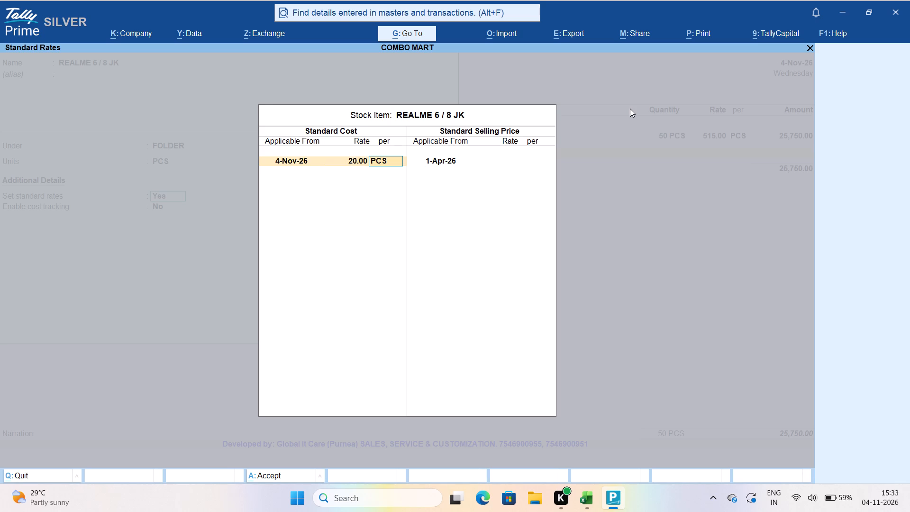
key(BackSpace)
key(BackSpace)
key(Return)
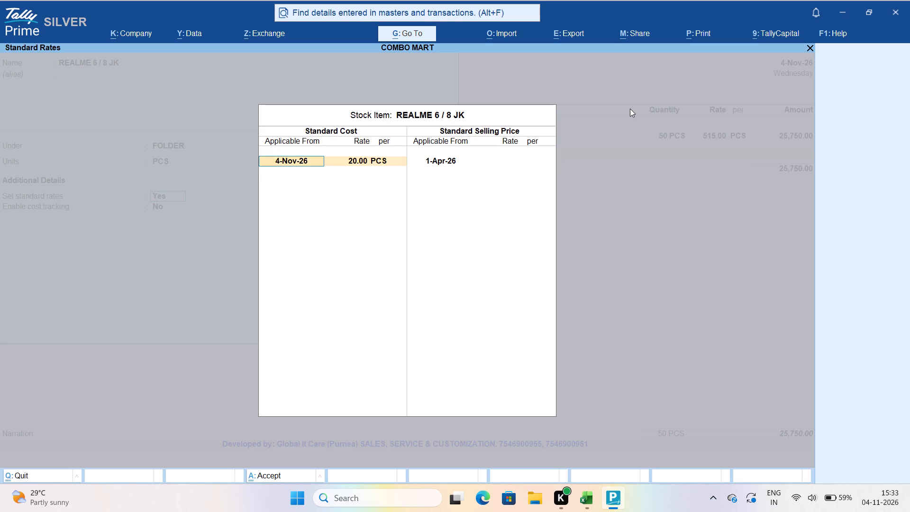
text(530)
key(Return)
key(Return)
key(Return)
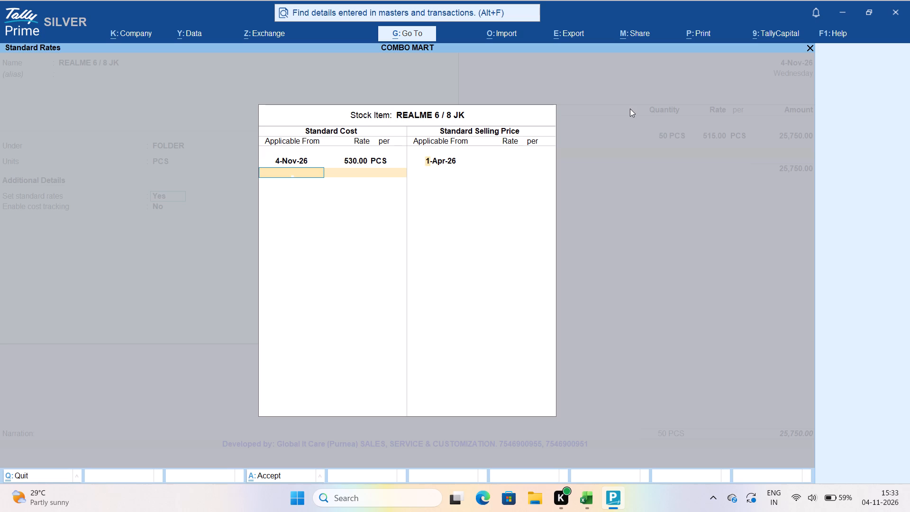
Set a standard selling price of 550 per PCS applicable from 4-Nov-26 and save the new stock item.
text(4-11)
key(Return)
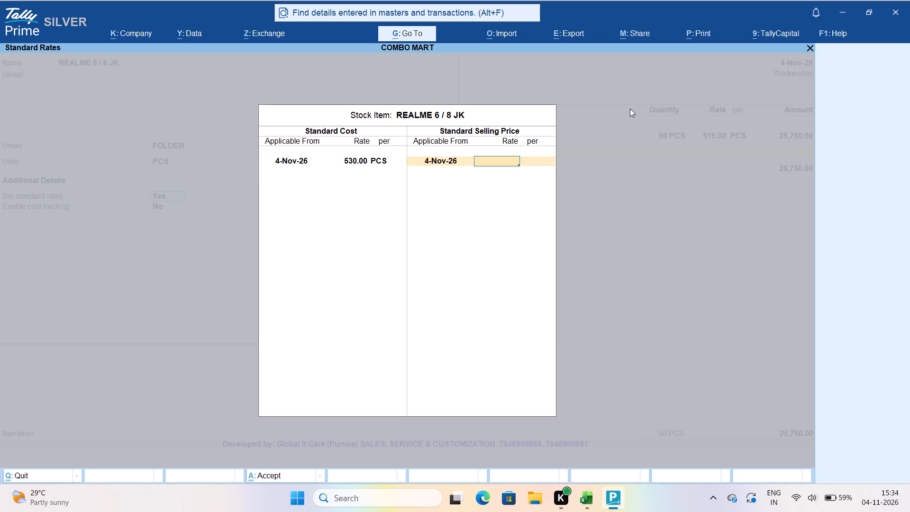
text(550)
key(Return)
key(Return)
key(Return)
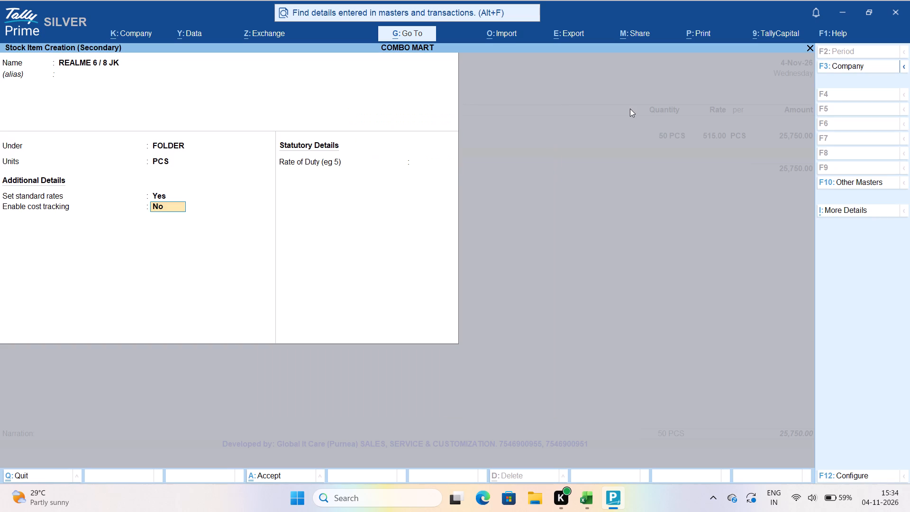
key(Return)
key(Return)
key(Return)
key(Return)
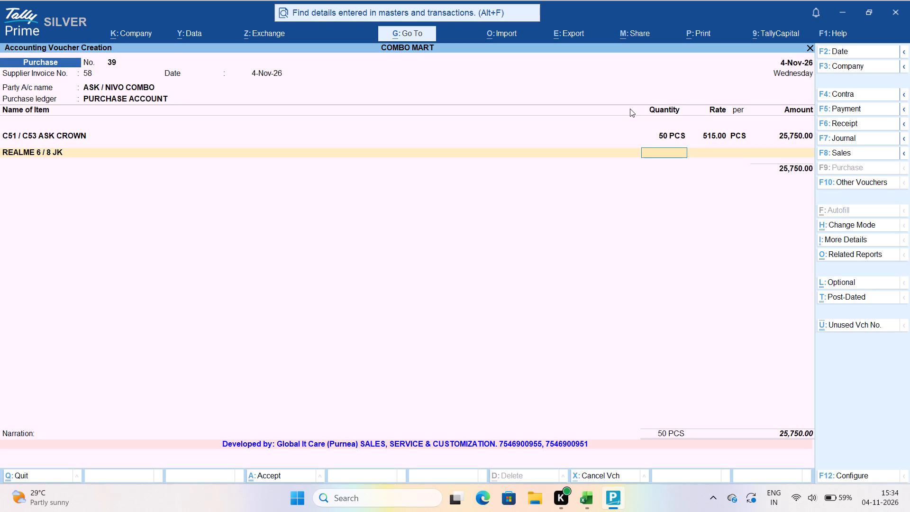
Complete the REALME 6 / 8 JK line with 20 PCS at a rate of 530.00 per PCS.
text(20)
key(Return)
key(Return)
key(Return)
key(Return)
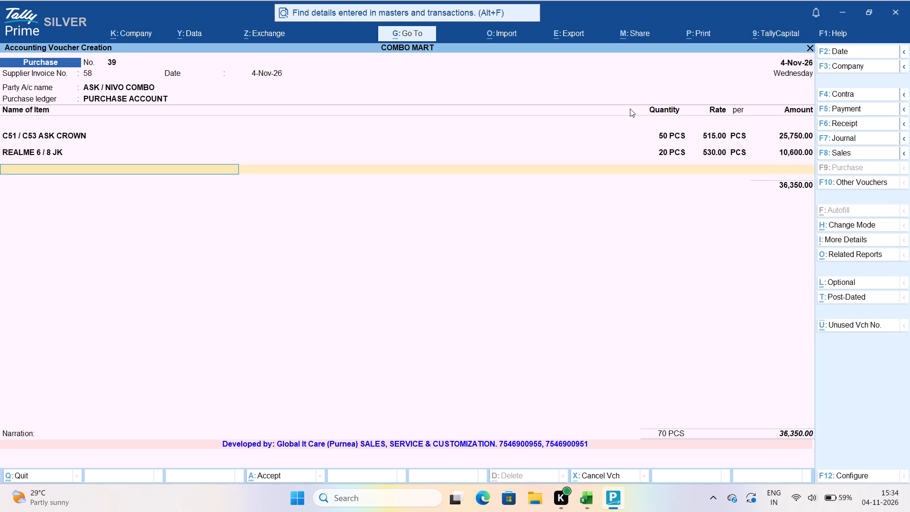
Search the stock items for A21S on the third item line.
text(A21S FOL)
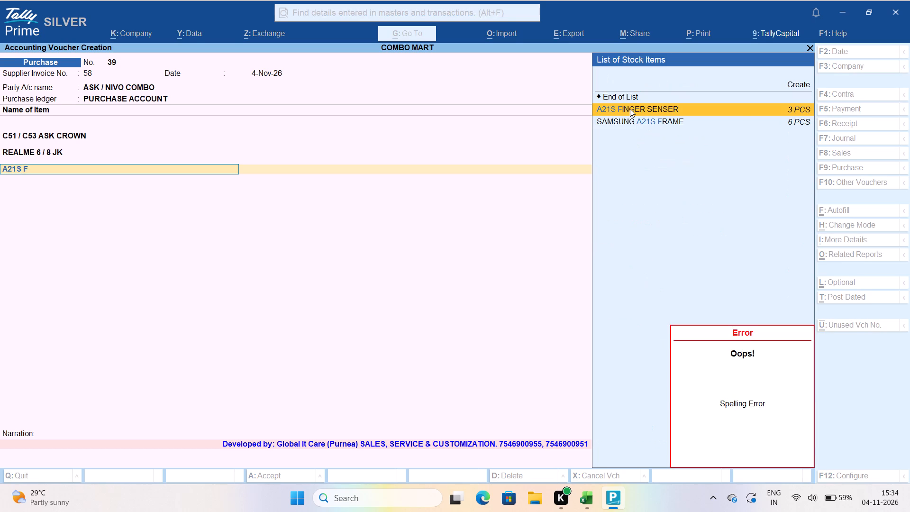
key(BackSpace)
key(BackSpace)
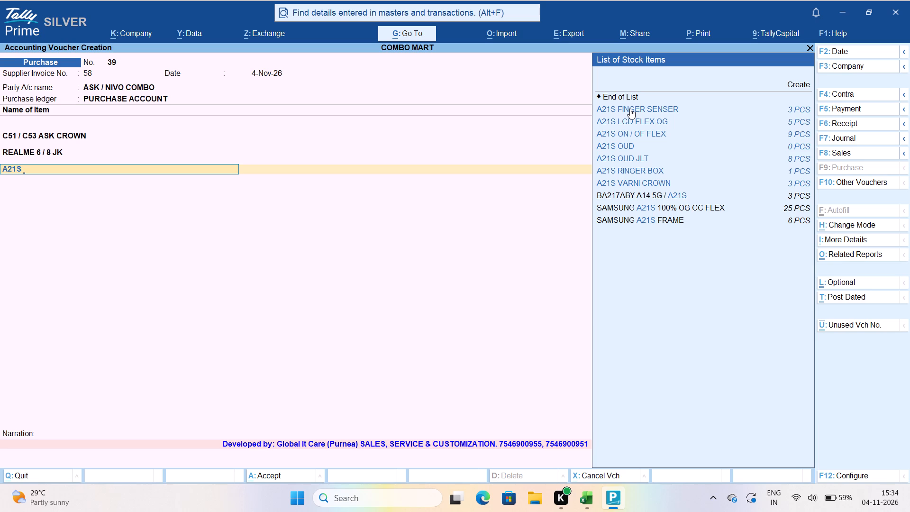
key(BackSpace)
key(BackSpace)
key(BackSpace)
key(BackSpace)
key(BackSpace)
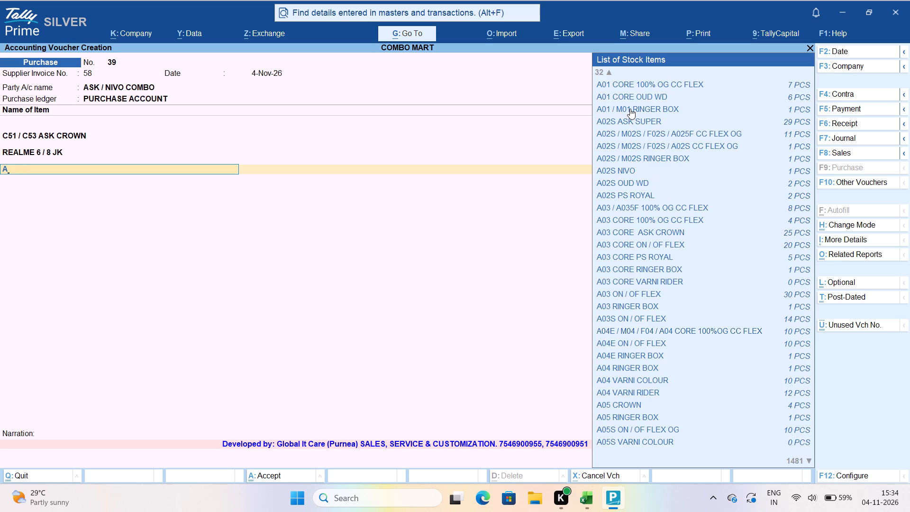
Search the stock items for SAMSUNG A21 and start creating a new stock item.
text(SAMSUNG A21)
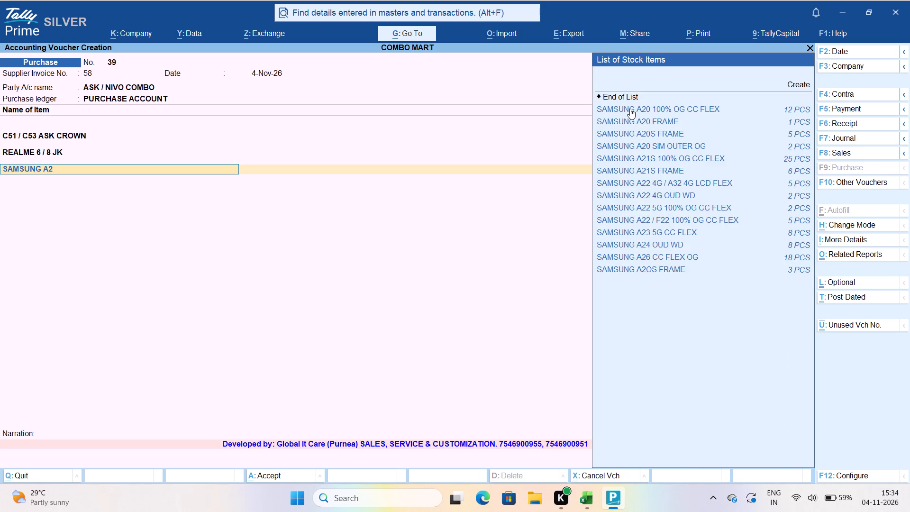
key(Up)
key(Up)
key(Up)
key(Up)
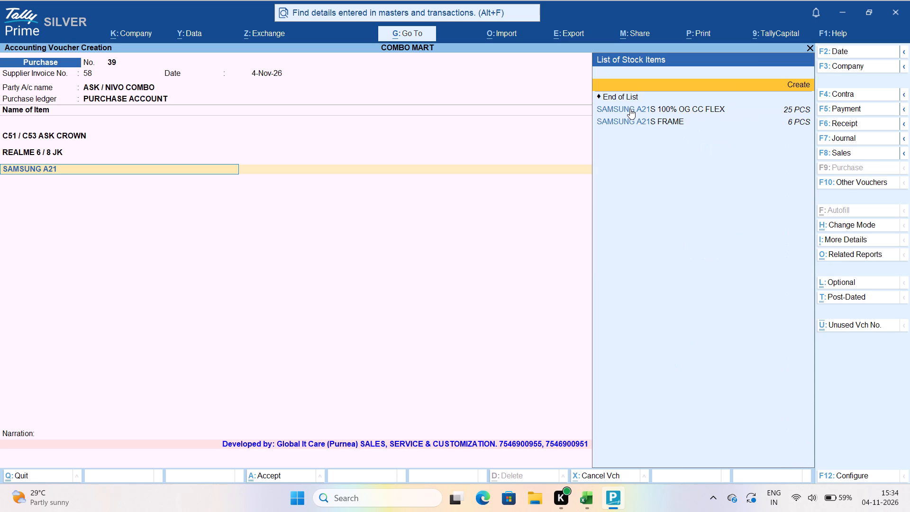
key(Return)
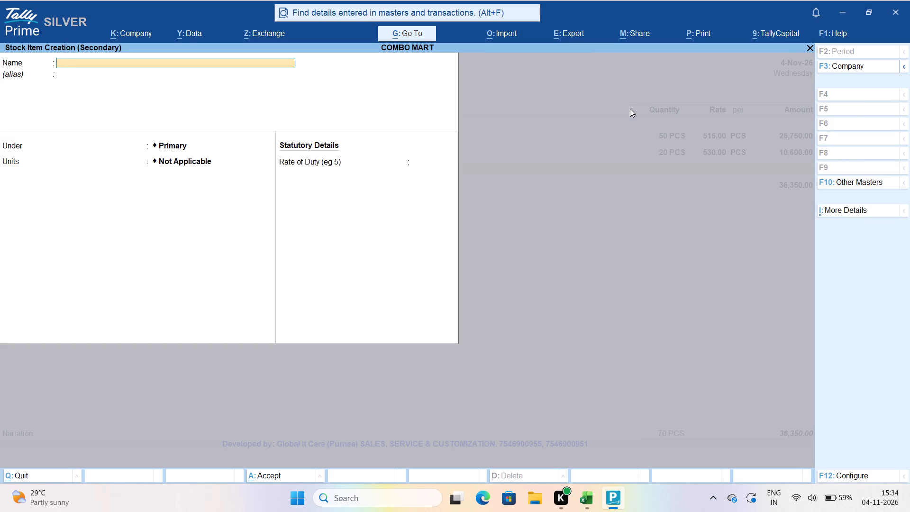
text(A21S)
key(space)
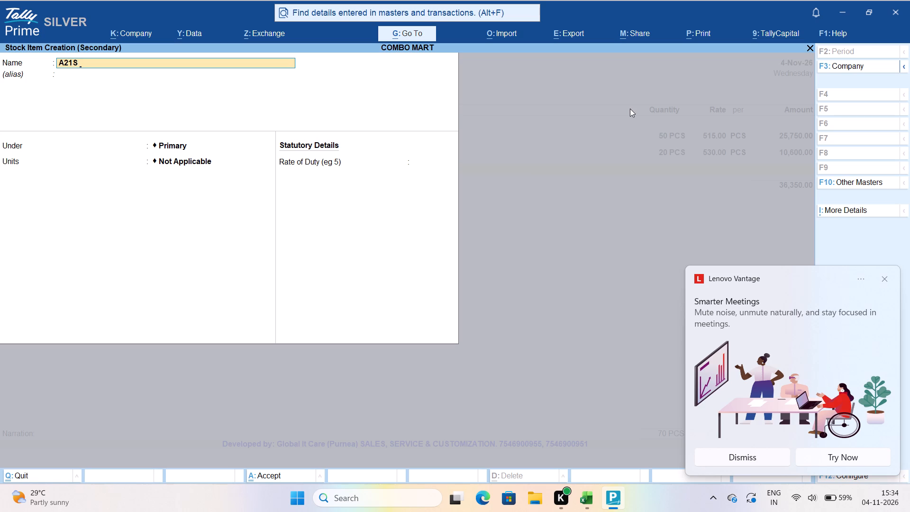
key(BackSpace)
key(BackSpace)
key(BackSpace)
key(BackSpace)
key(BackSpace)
Dismiss the Lenovo Vantage notification.
click(883, 282)
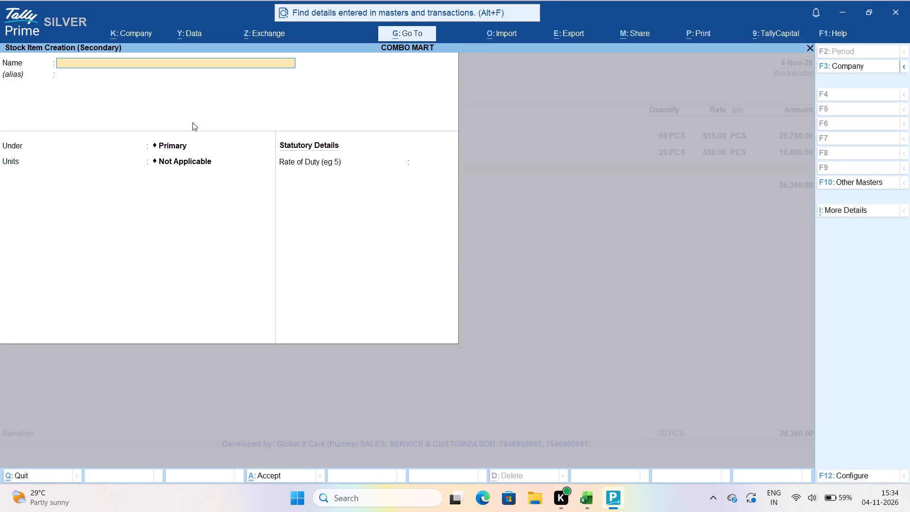
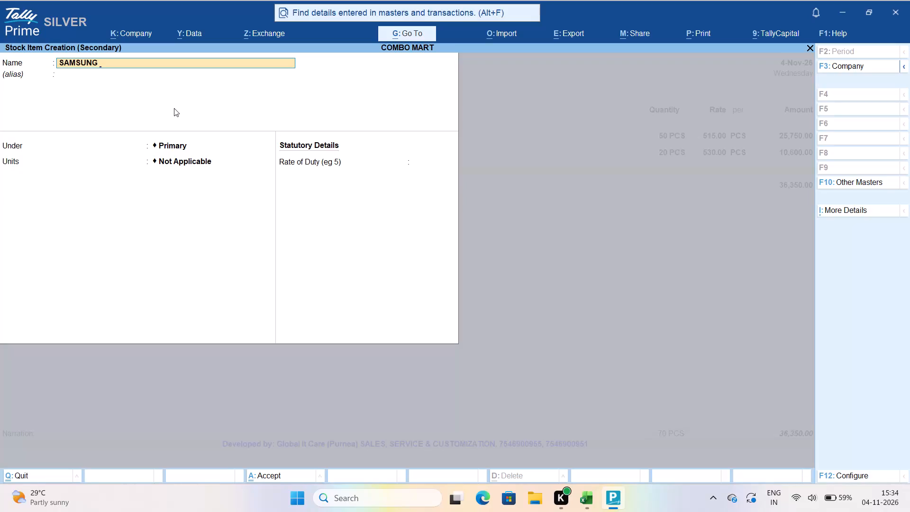
Name the new stock item SAMSUNG A21S JK and assign it to the FOLDER group with PCS as its unit.
text(A21)
key(space)
key(BackSpace)
text(S)
key(space)
text(JK)
key(Return)
key(Return)
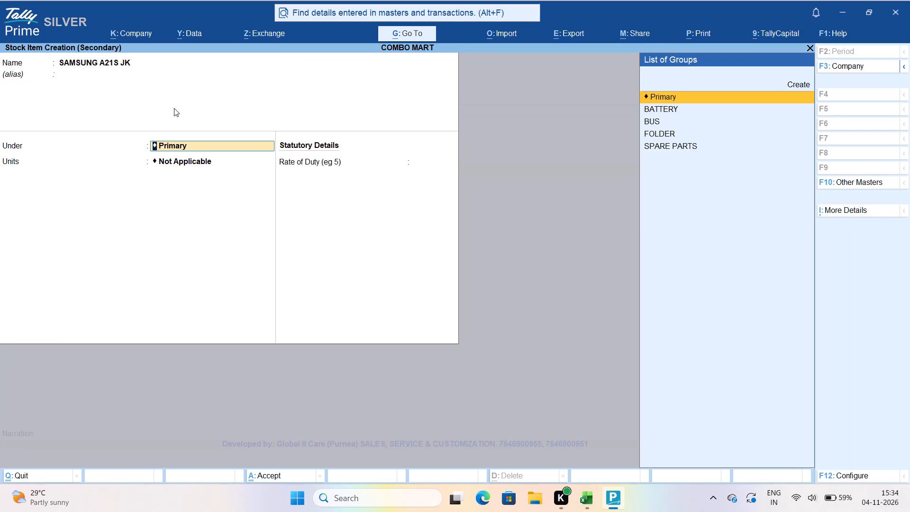
key(Down)
key(Down)
key(Down)
key(Return)
key(Return)
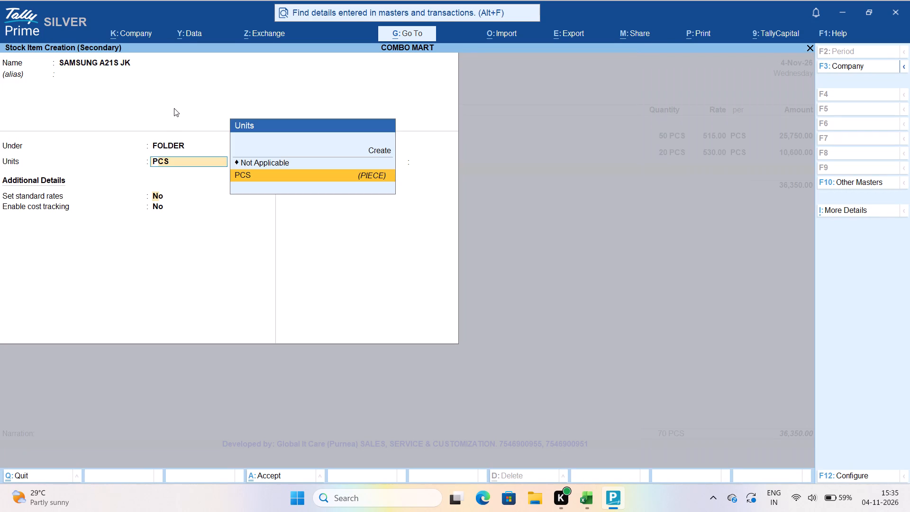
Enable standard rates for SAMSUNG A21S JK and set a standard cost of 490.00 per PCS applicable from 4-Nov-26.
text(YES)
key(Return)
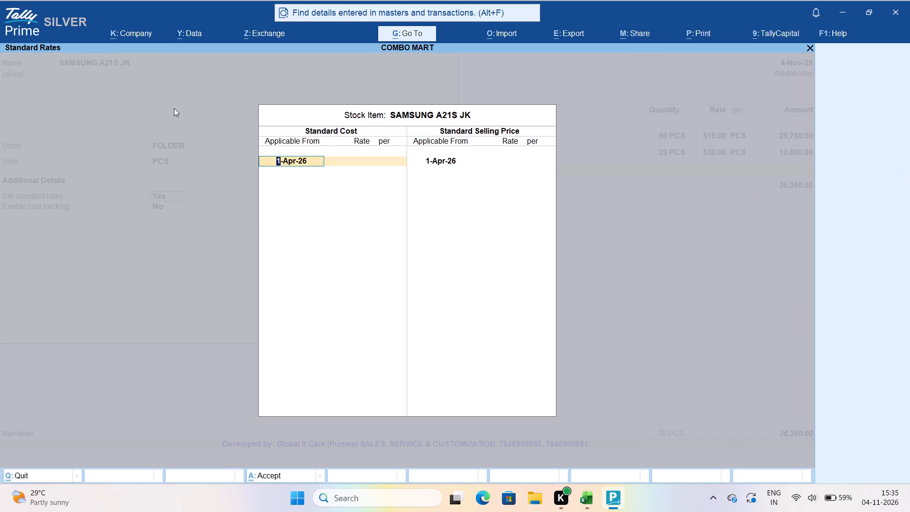
text(4-11)
key(Return)
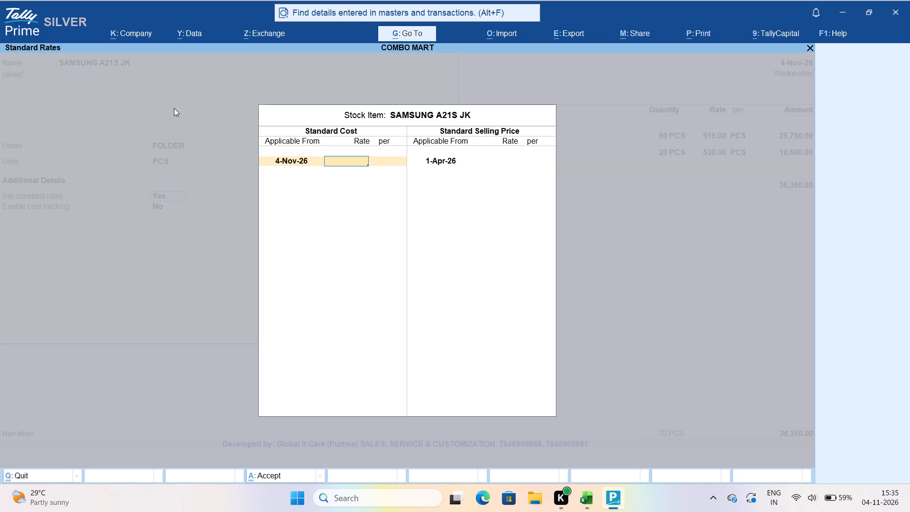
text(490)
key(Return)
key(Return)
key(Return)
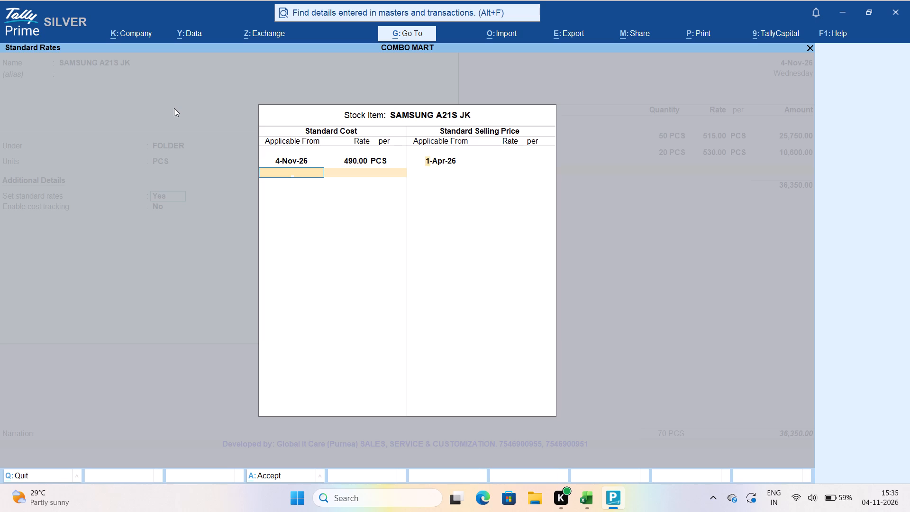
Set the standard selling price to 510.00 per PCS from 4-Nov-26 and save the new stock item.
text(4-11)
key(Return)
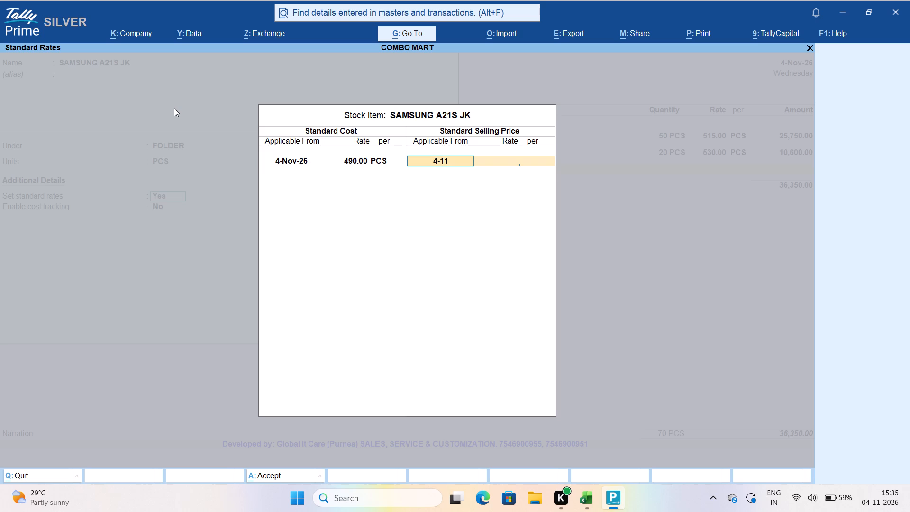
text(510)
key(Return)
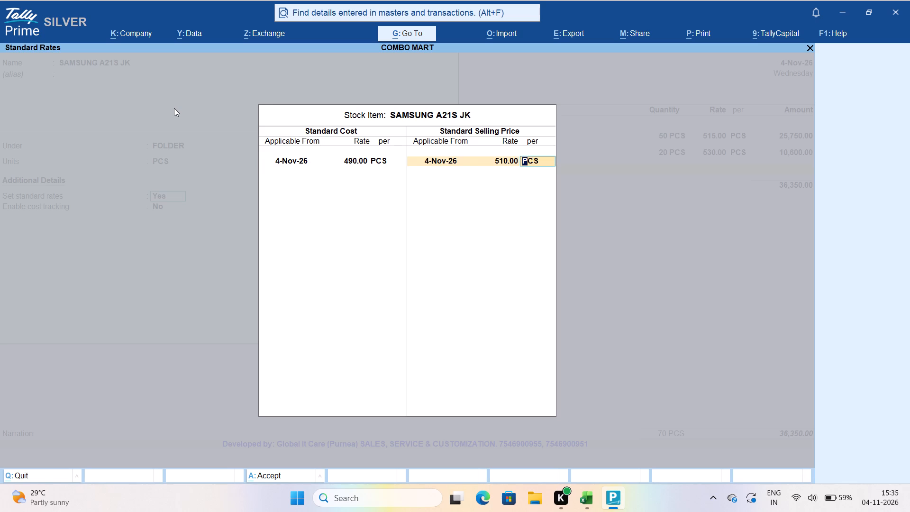
key(Return)
key(Return)
key(Return)
key(Return)
key(Return)
key(Return)
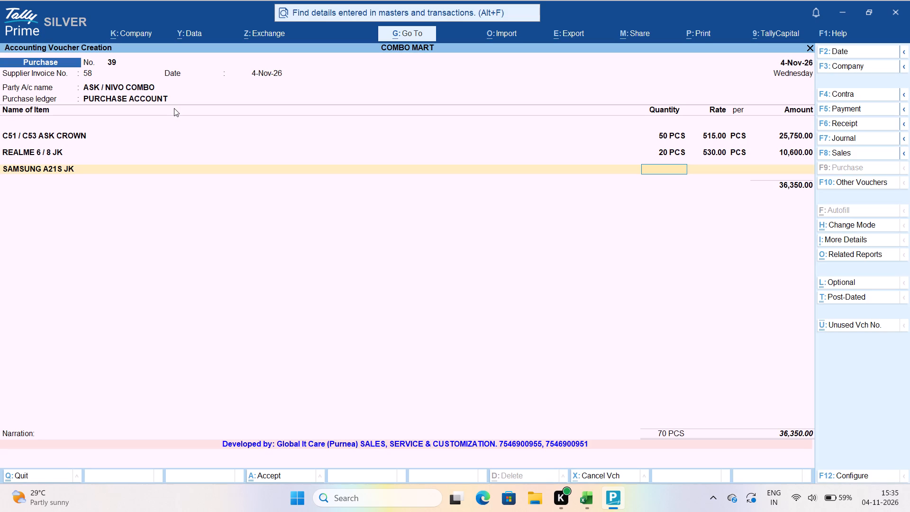
Complete the SAMSUNG A21S JK line with 20 PCS at a rate of 490.00 per PCS.
text(20)
key(Return)
key(Return)
key(Return)
key(Return)
key(Return)
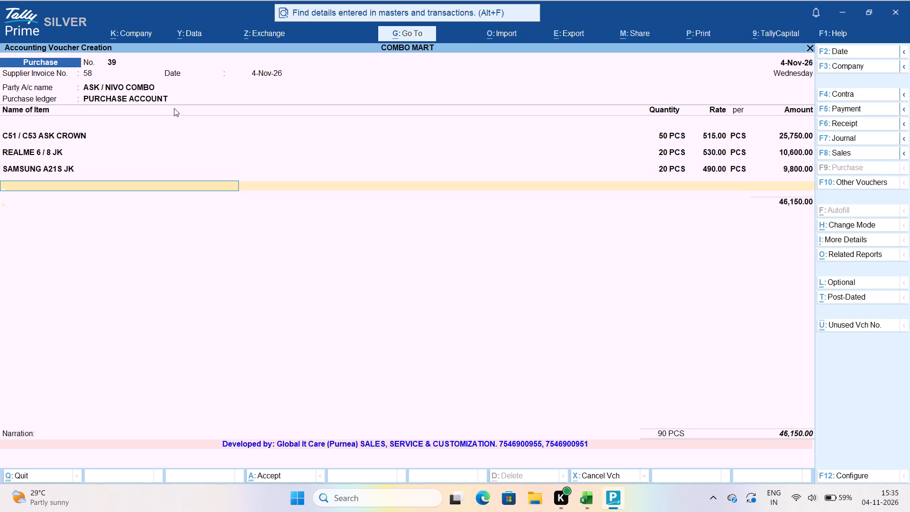
key(BackSpace)
key(Return)
Search the stock items for A12 A13 and for A12 on the fourth item line, and look through the matching items.
text(A12 A13)
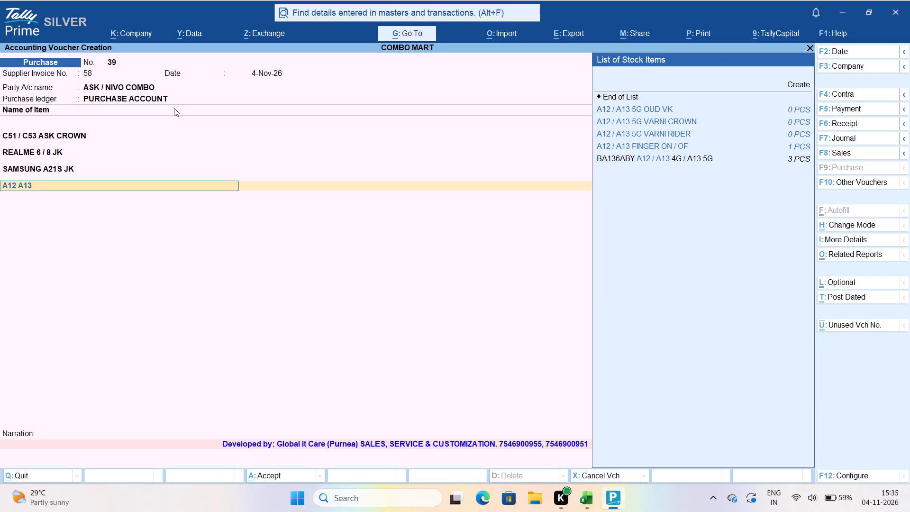
key(BackSpace)
key(BackSpace)
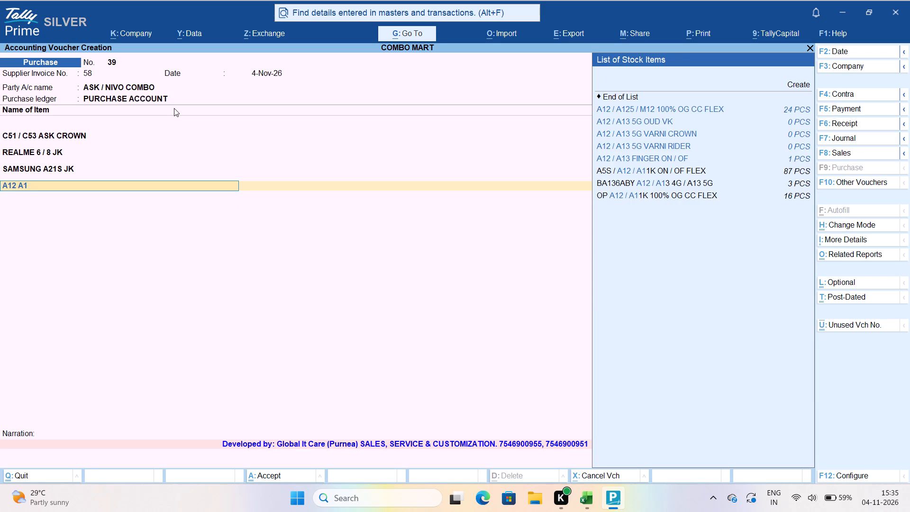
key(BackSpace)
text(13)
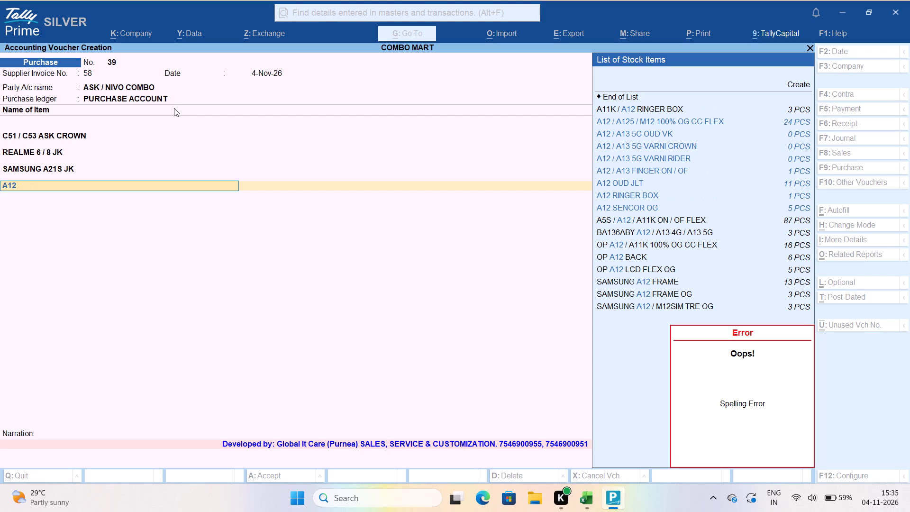
key(Down)
key(Down)
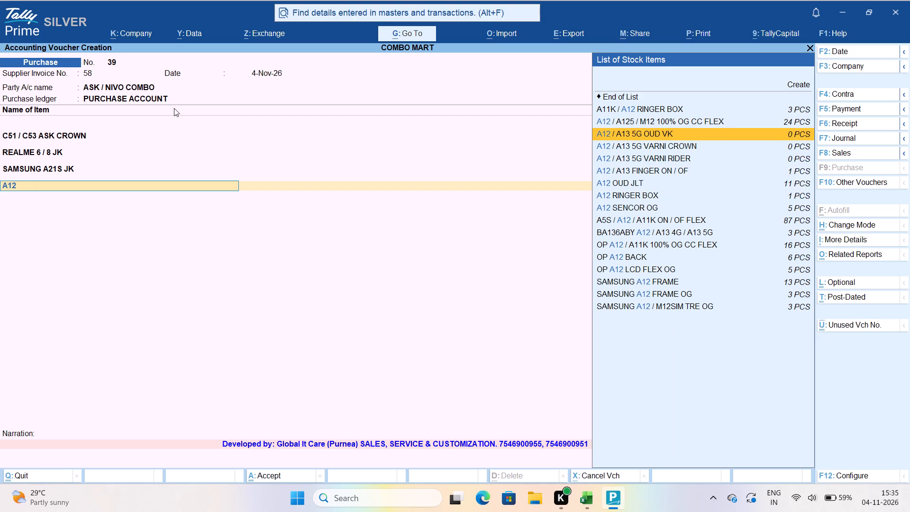
key(Down)
key(Down)
key(Down)
key(Down)
key(Down)
key(Down)
key(Down)
key(Down)
key(Down)
key(Down)
key(Down)
key(Down)
key(Down)
key(Down)
key(Down)
key(Down)
key(Down)
key(Down)
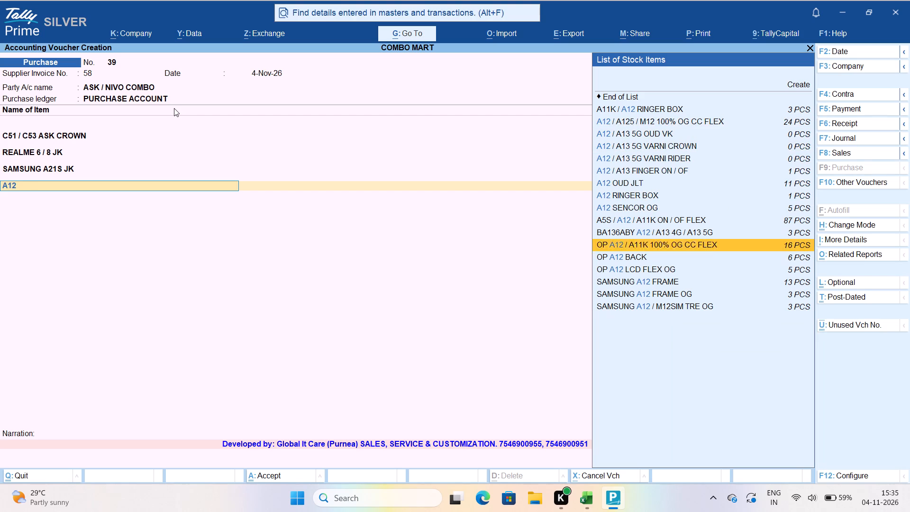
key(Up)
key(Up)
key(Up)
key(Up)
key(Up)
key(Up)
key(Up)
key(Up)
key(Up)
key(Up)
key(Up)
key(Up)
key(Up)
key(Up)
key(Up)
key(Up)
key(Up)
key(Up)
key(Up)
key(Up)
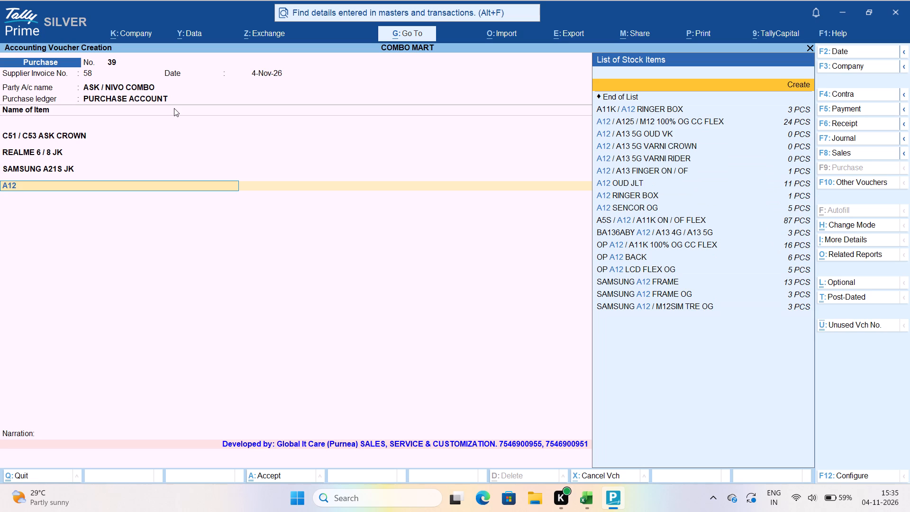
Search the stock items for SAMSUNG A12 and start creating a new stock item.
key(BackSpace)
key(BackSpace)
key(BackSpace)
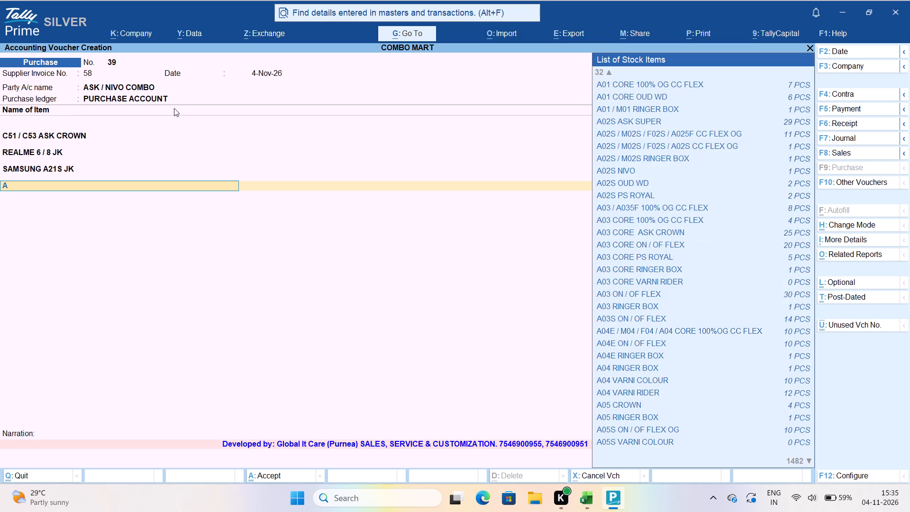
text(SA)
text(MSUNG)
key(space)
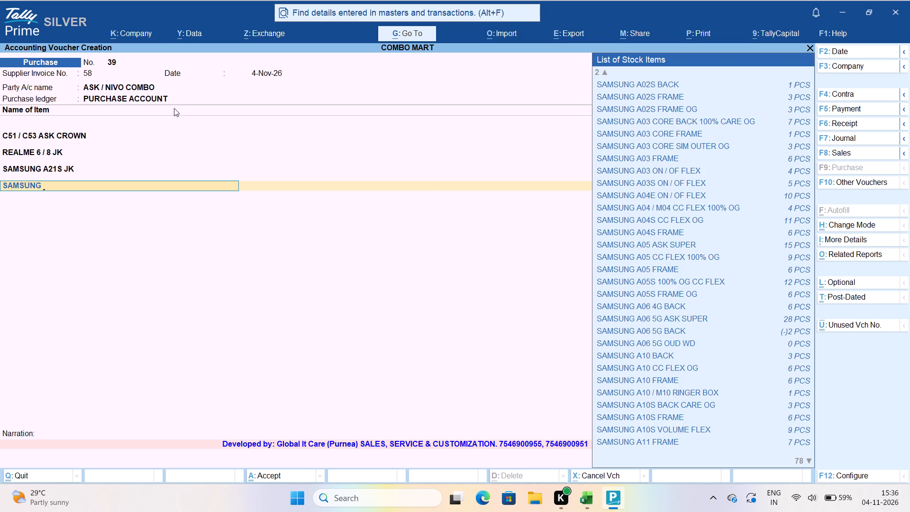
text(A12)
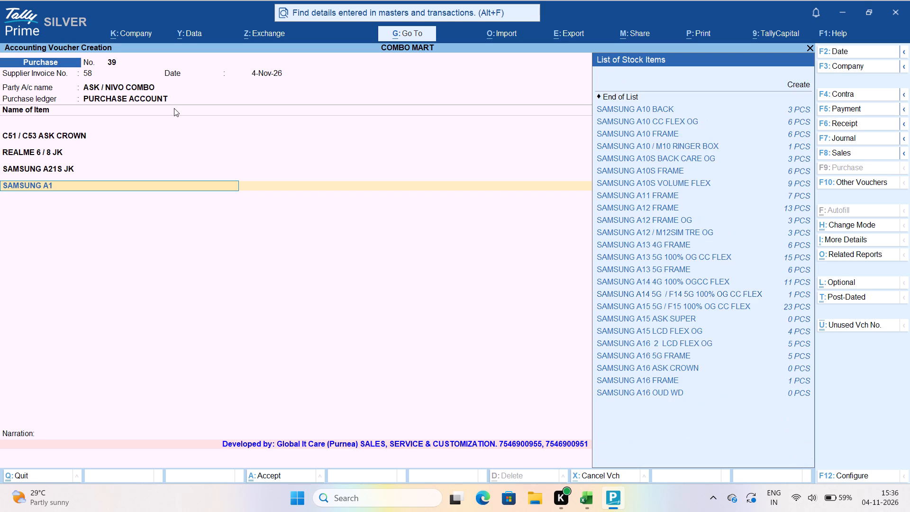
key(space)
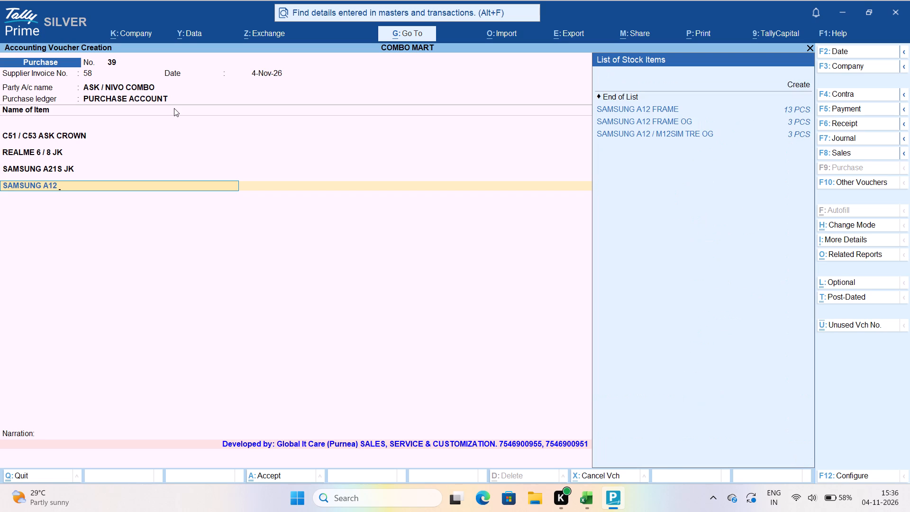
key(Up)
key(Up)
key(Up)
key(Up)
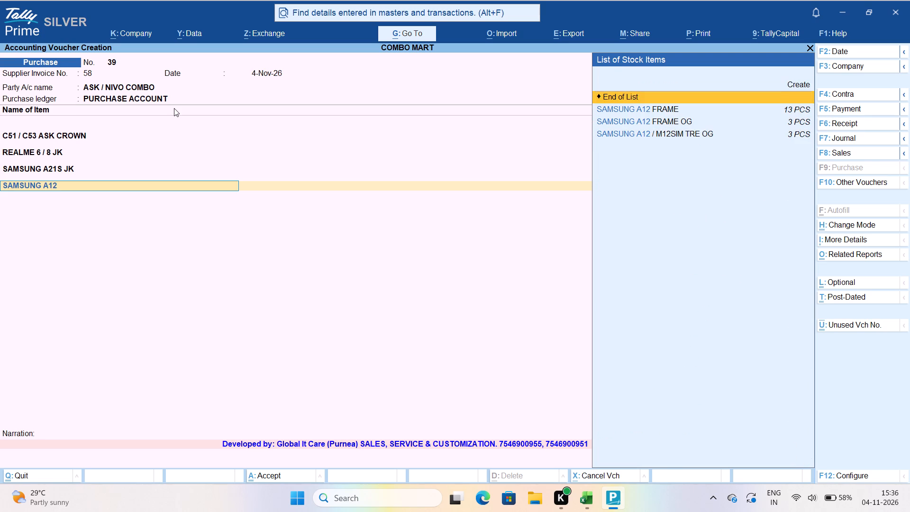
key(Up)
key(Return)
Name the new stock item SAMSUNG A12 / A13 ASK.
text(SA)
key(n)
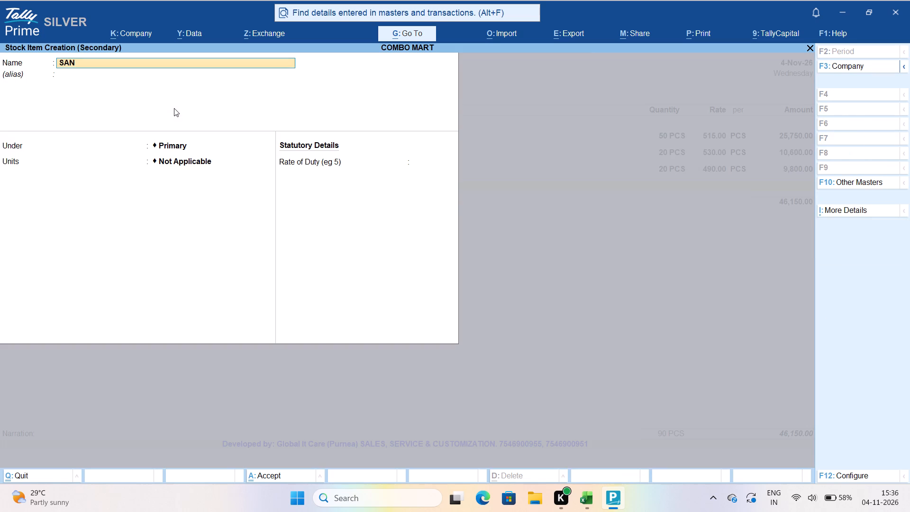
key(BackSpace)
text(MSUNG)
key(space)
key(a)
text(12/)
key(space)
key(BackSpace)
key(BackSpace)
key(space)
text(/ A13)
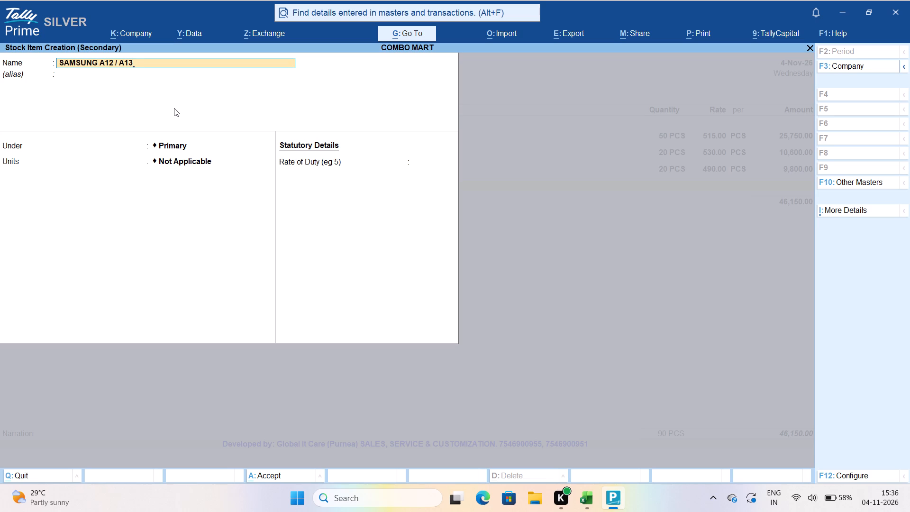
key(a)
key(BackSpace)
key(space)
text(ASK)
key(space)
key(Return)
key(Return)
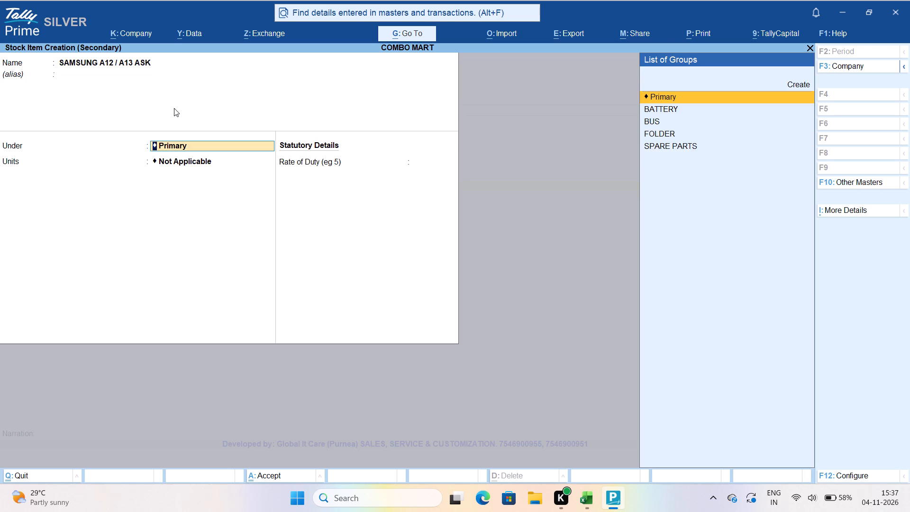
Replace the new stock item's name with A12 / A13 ASK SUPER, leaving the alias blank.
key(BackSpace)
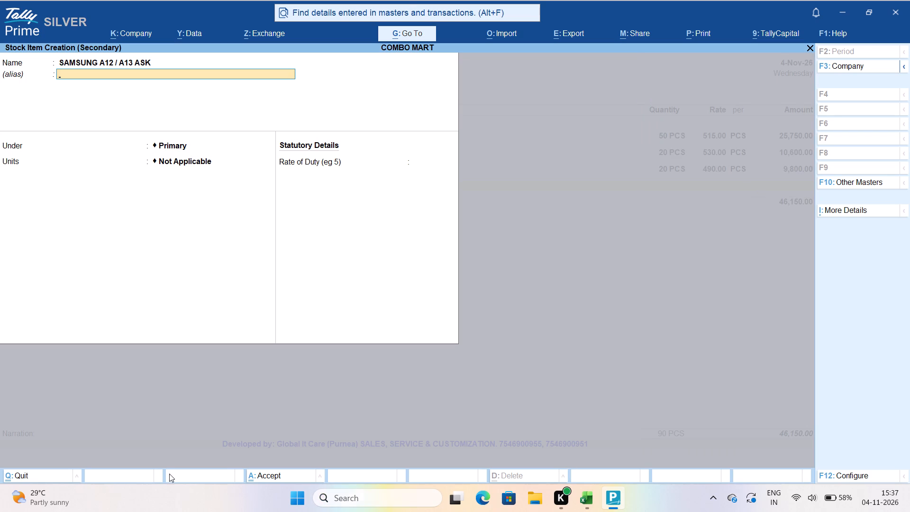
click(169, 67)
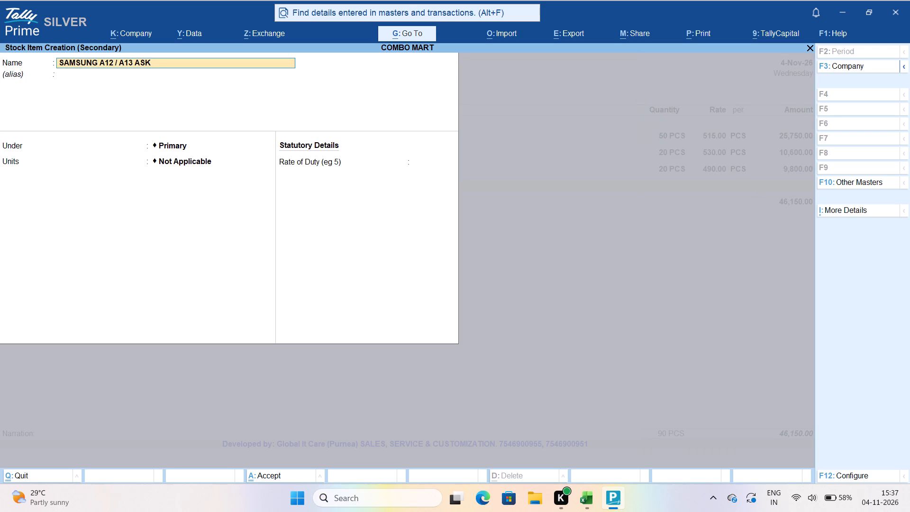
click(155, 59)
click(155, 59)
key(BackSpace)
key(BackSpace)
key(BackSpace)
key(BackSpace)
key(BackSpace)
key(BackSpace)
key(BackSpace)
key(BackSpace)
key(BackSpace)
key(BackSpace)
key(BackSpace)
key(BackSpace)
key(BackSpace)
key(BackSpace)
key(BackSpace)
key(BackSpace)
key(BackSpace)
key(BackSpace)
key(BackSpace)
key(BackSpace)
key(BackSpace)
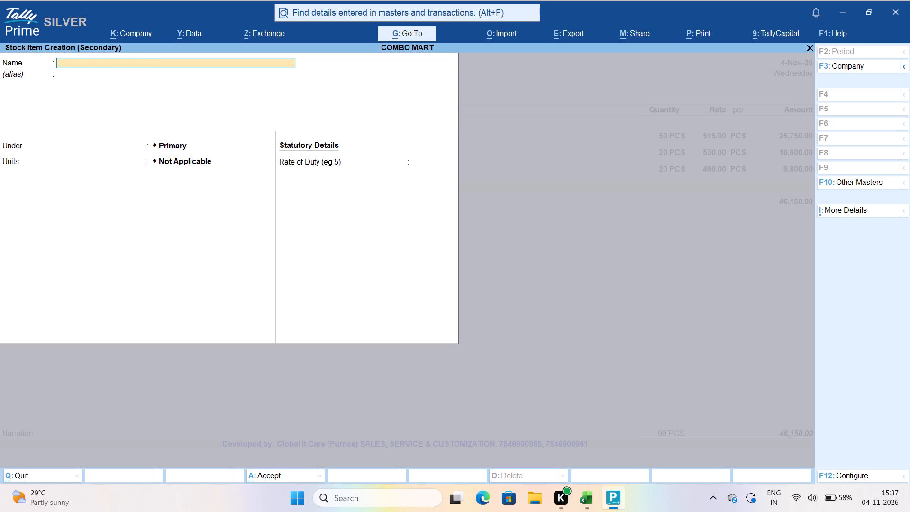
text(A12 .)
key(BackSpace)
key(Return)
key(BackSpace)
click(88, 56)
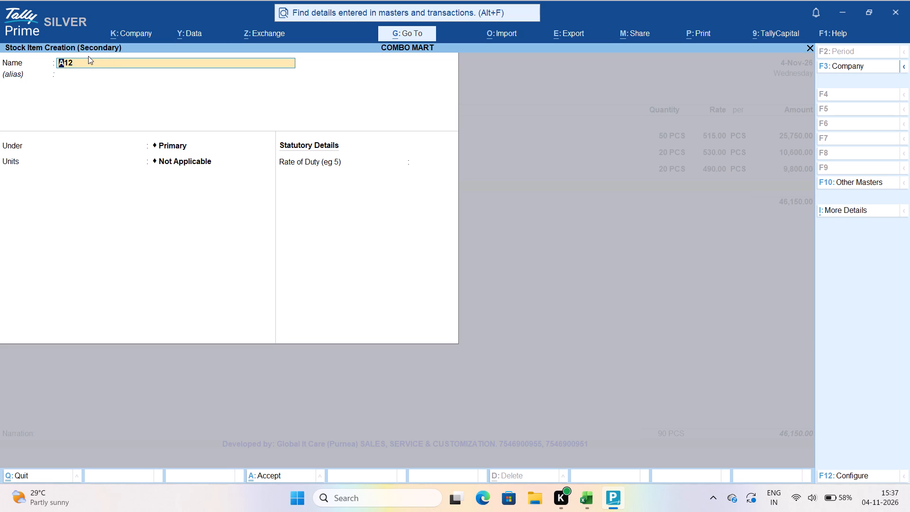
double_click(91, 63)
key(space)
text(/ A13)
key(space)
text(AS)
text(K)
key(space)
text(SUPER)
key(Return)
key(Return)
Place A12 / A13 ASK SUPER under the FOLDER group with units PCS and enable standard rates.
key(Down)
key(Down)
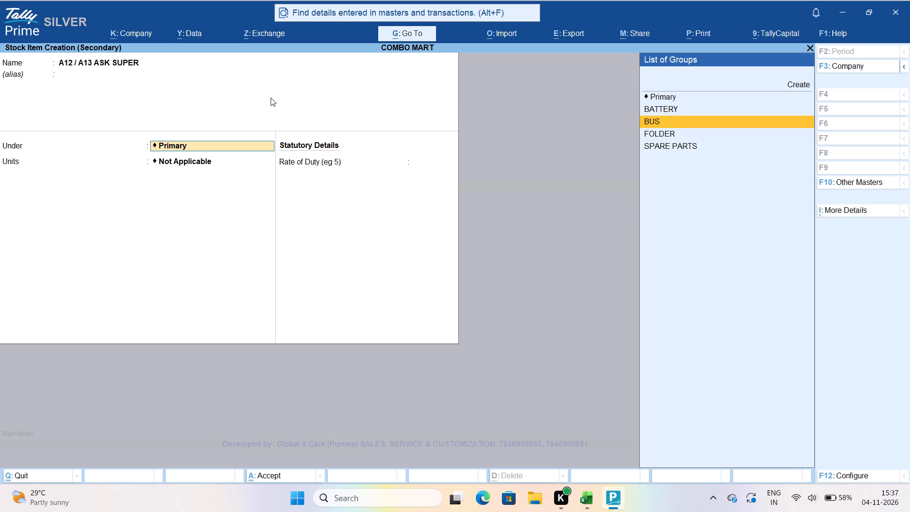
key(Down)
key(Return)
key(Return)
text(YES)
key(Return)
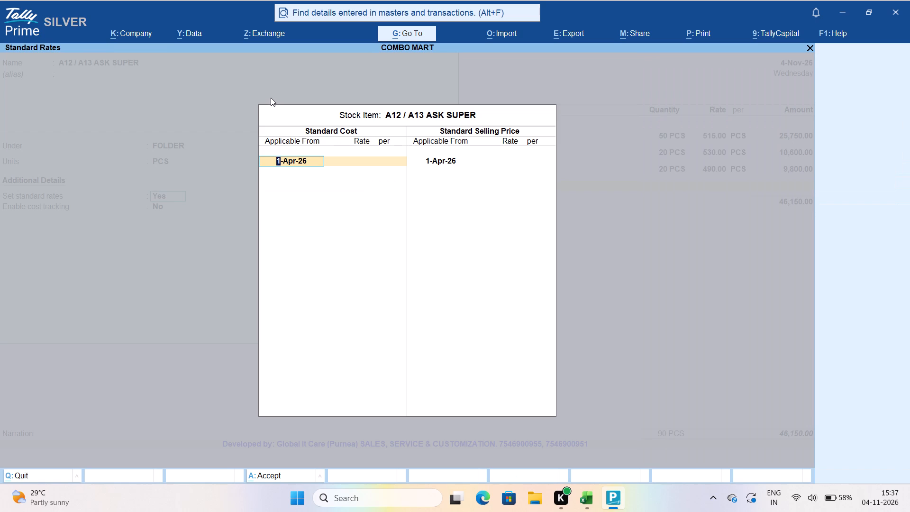
Set the standard cost of A12 / A13 ASK SUPER to 485.00 per PCS, applicable from 4-Nov-26.
text(4-11)
key(Return)
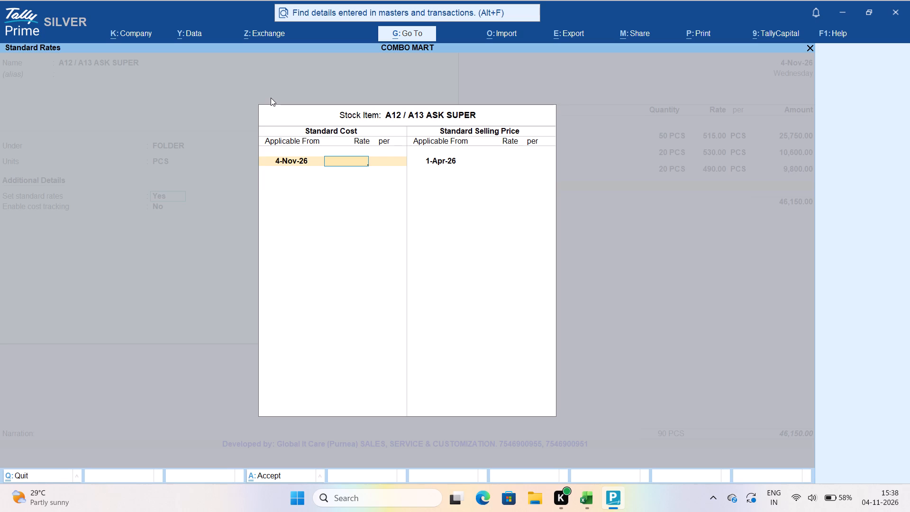
text(485)
key(Return)
key(Return)
key(Return)
key(Return)
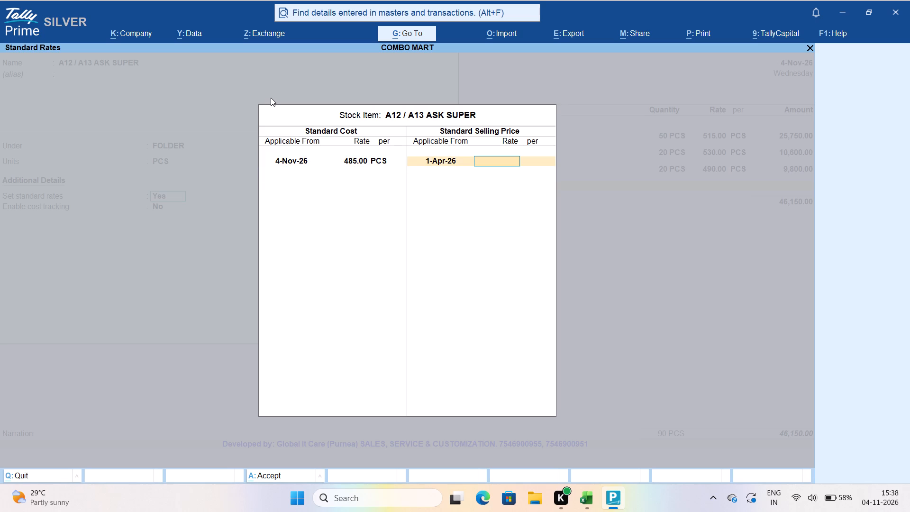
Set the standard selling price to 510 per PCS, applicable from 4-Nov-26, and save the A12 / A13 ASK SUPER stock item.
key(BackSpace)
text(4-)
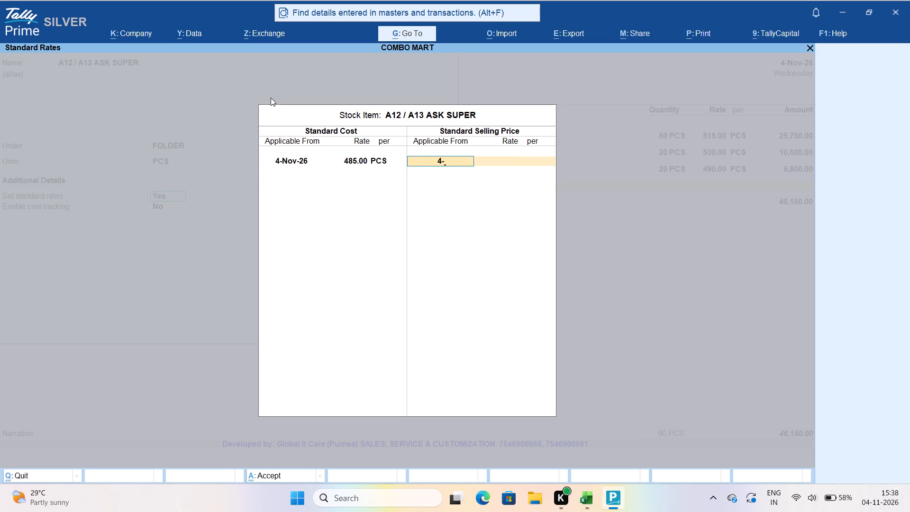
text(11)
key(Return)
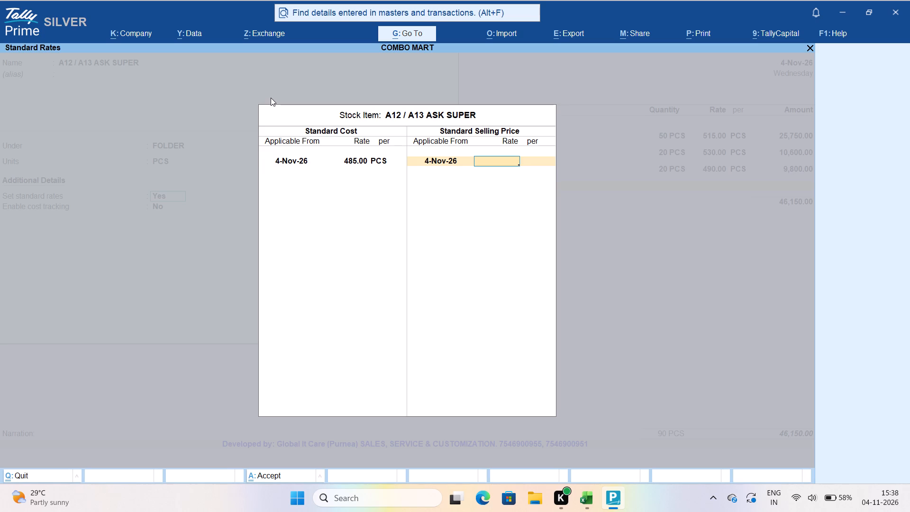
text(510)
key(Return)
key(Return)
key(Return)
key(Return)
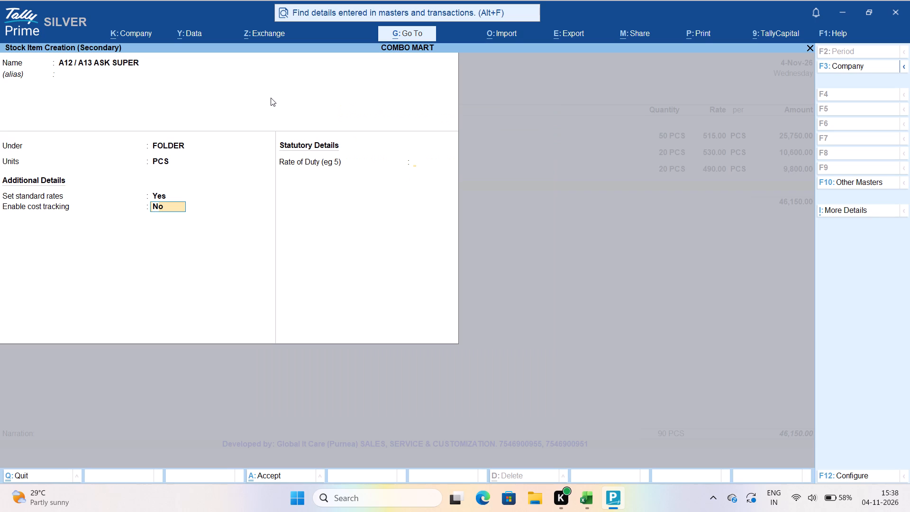
key(Return)
key(Return)
key(Return)
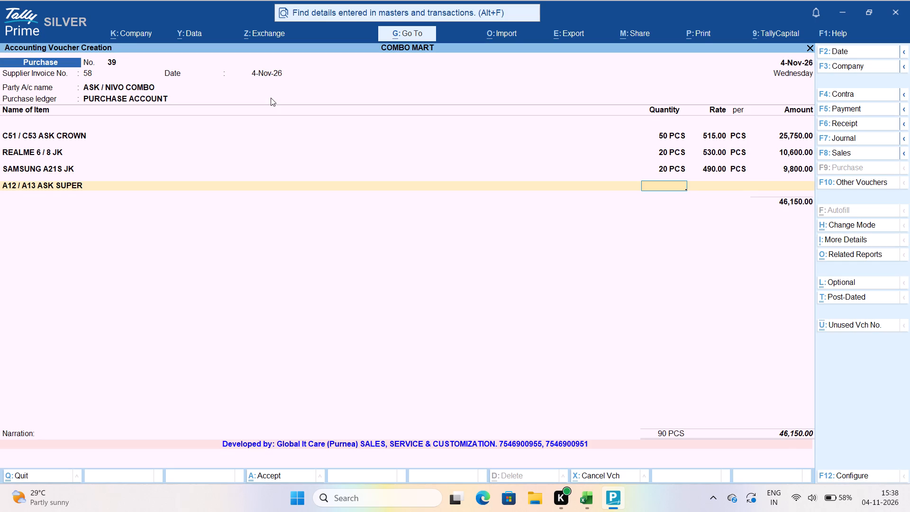
Complete the A12 / A13 ASK SUPER line with 16 PCS at a rate of 485.00 per PCS.
text(16)
key(Return)
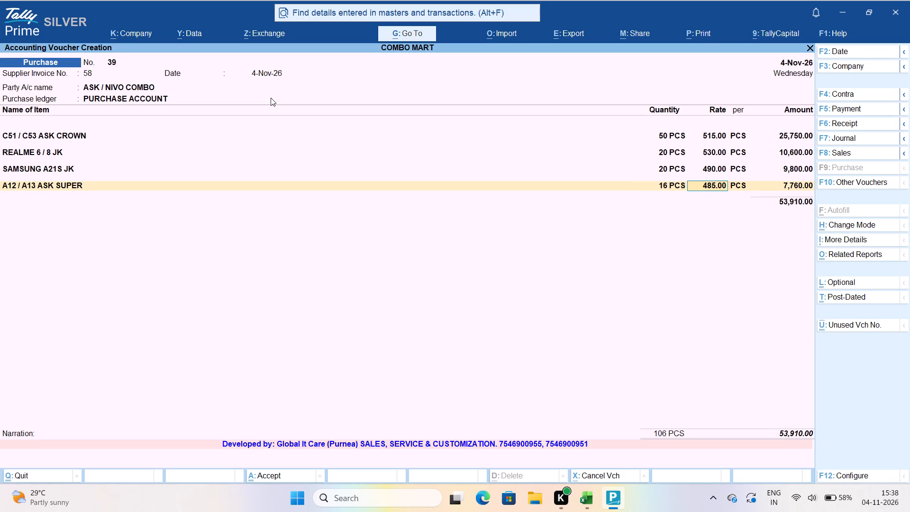
key(Return)
key(Return)
key(Return)
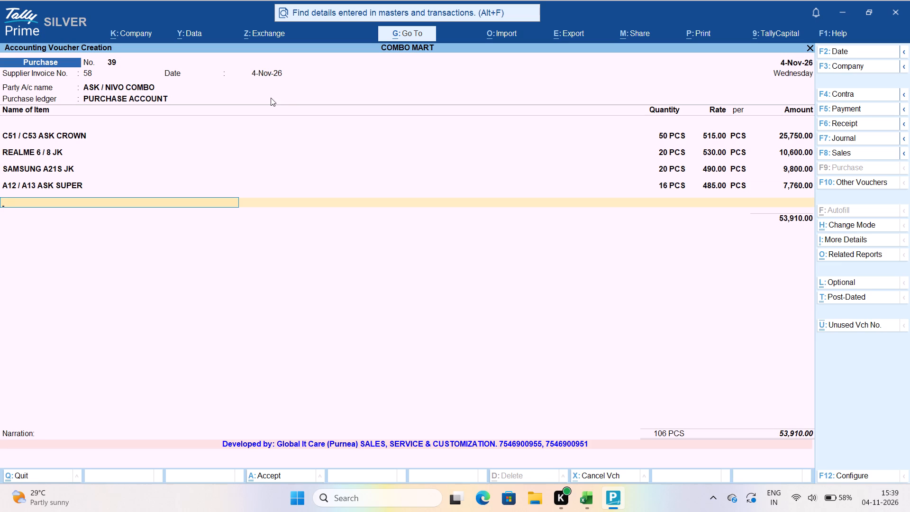
Add A14 5G NIVO as the fifth item line with 10 PCS at a rate of 510.00 per PCS.
text(A14 5G)
key(space)
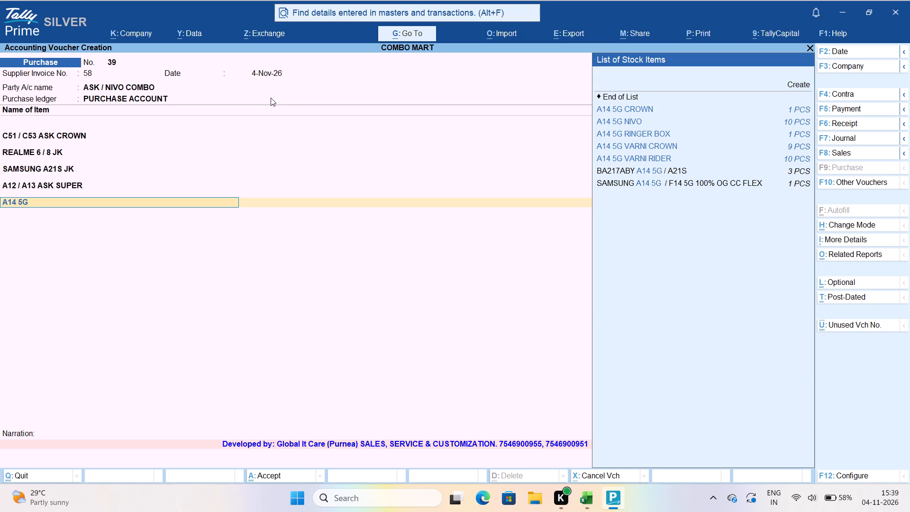
key(Down)
key(Down)
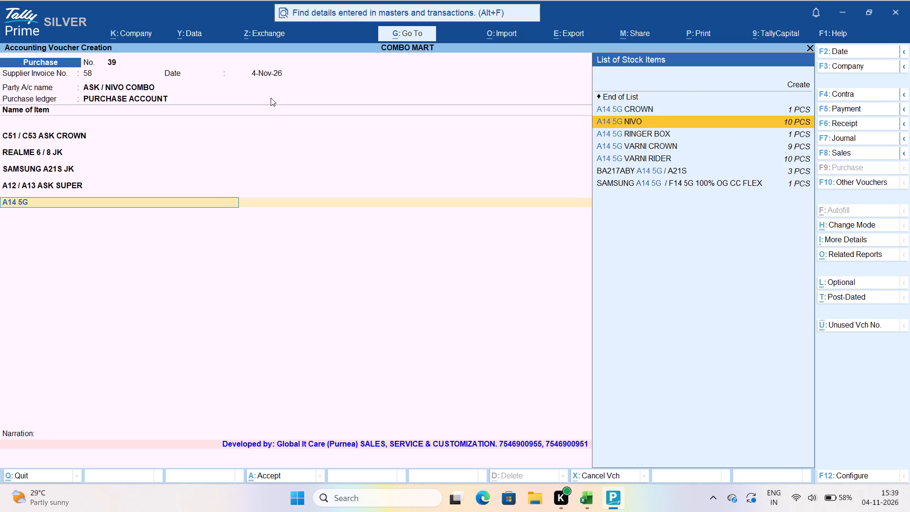
key(Return)
key(Return)
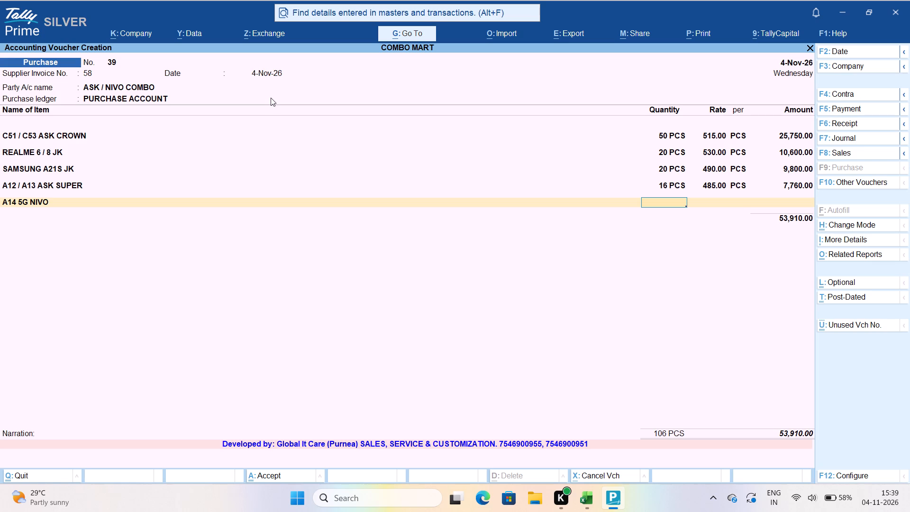
text(10)
key(Return)
key(Return)
key(Return)
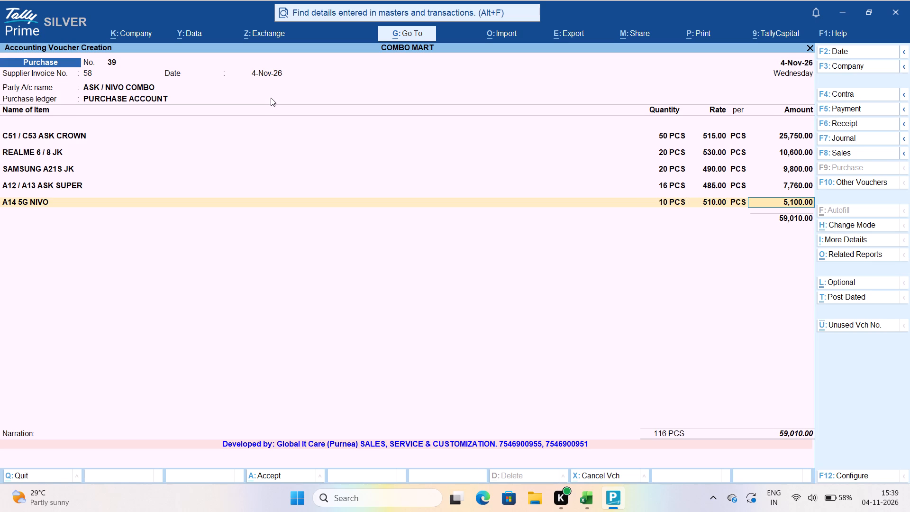
key(Return)
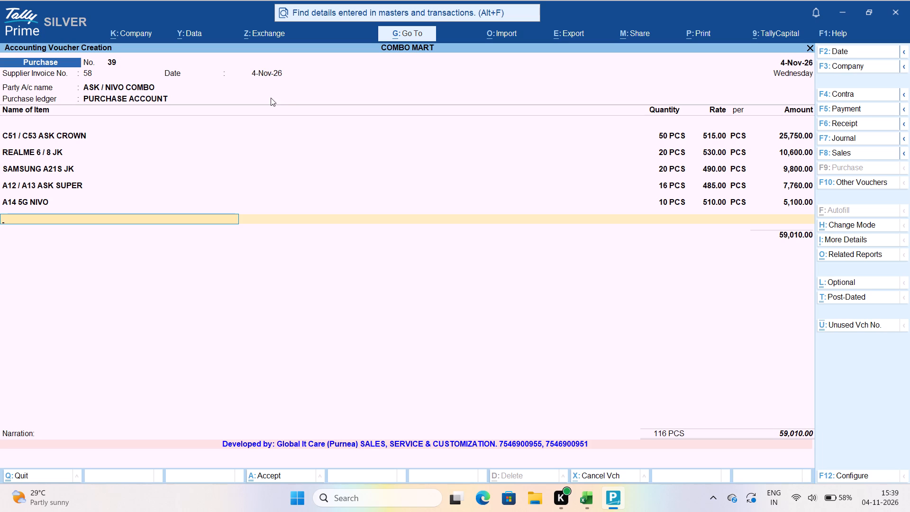
Search the stock items for C61 on the sixth item line and start creating a new stock item.
text(C61)
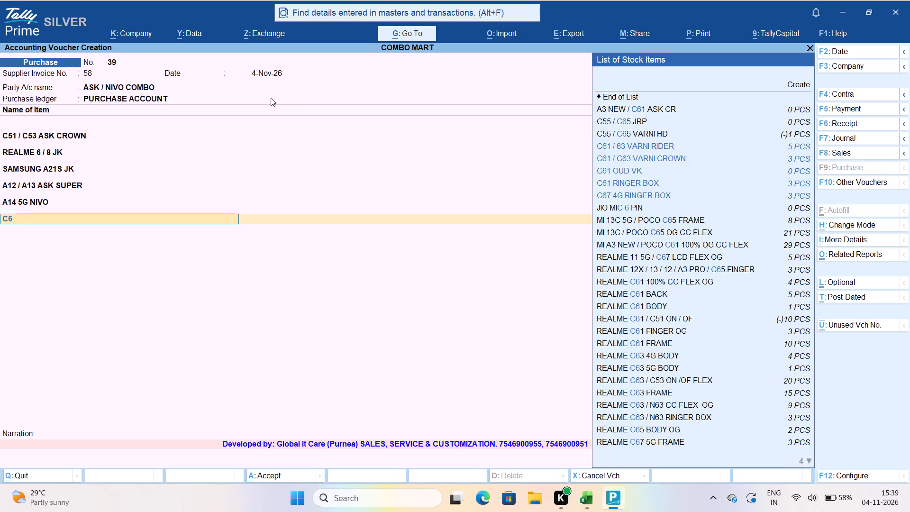
key(space)
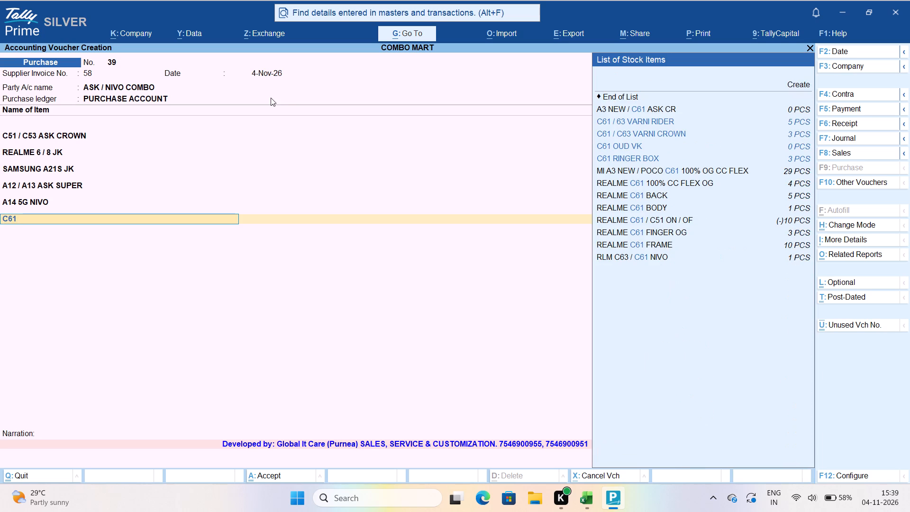
key(Up)
key(Up)
key(Up)
key(Up)
key(Up)
key(Up)
key(Up)
key(Up)
key(Up)
key(Up)
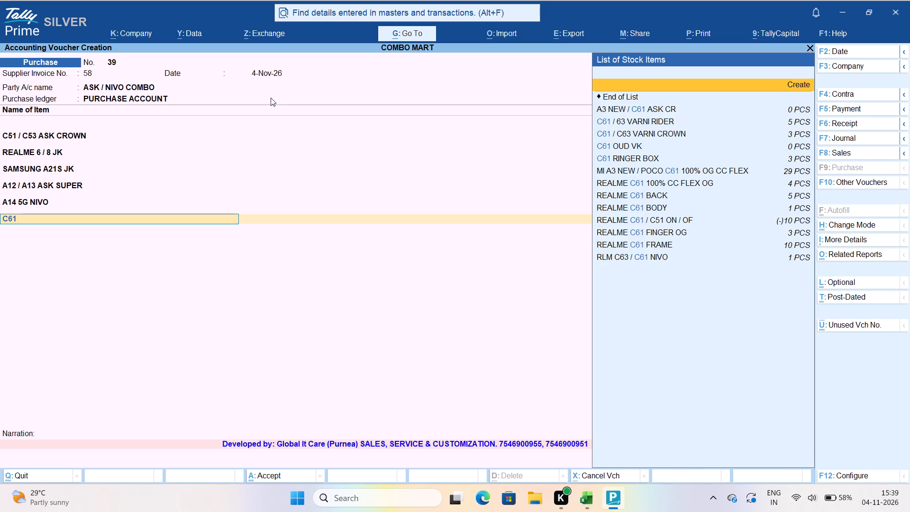
key(Return)
Name the new stock item C61 / C63 ASK JK, leaving the alias blank.
text(C61 / C63)
key(space)
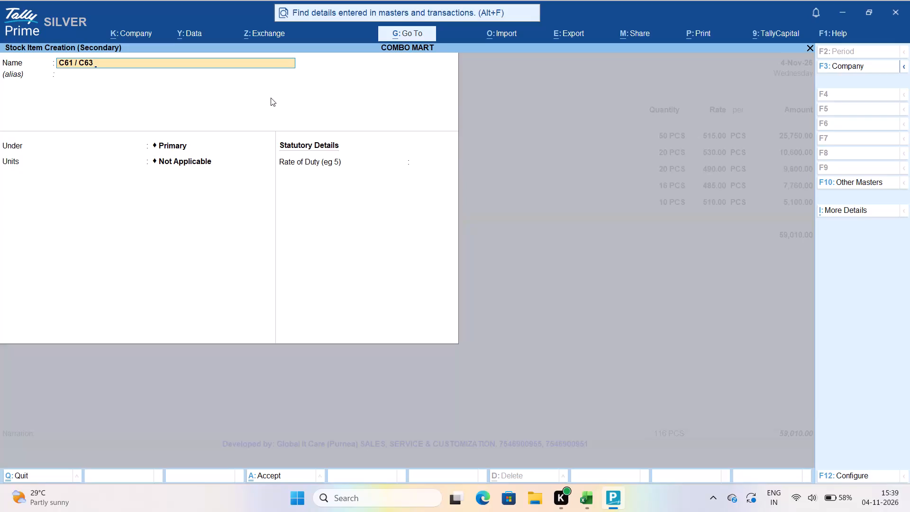
text(AS)
text(K)
key(space)
text(JK)
key(space)
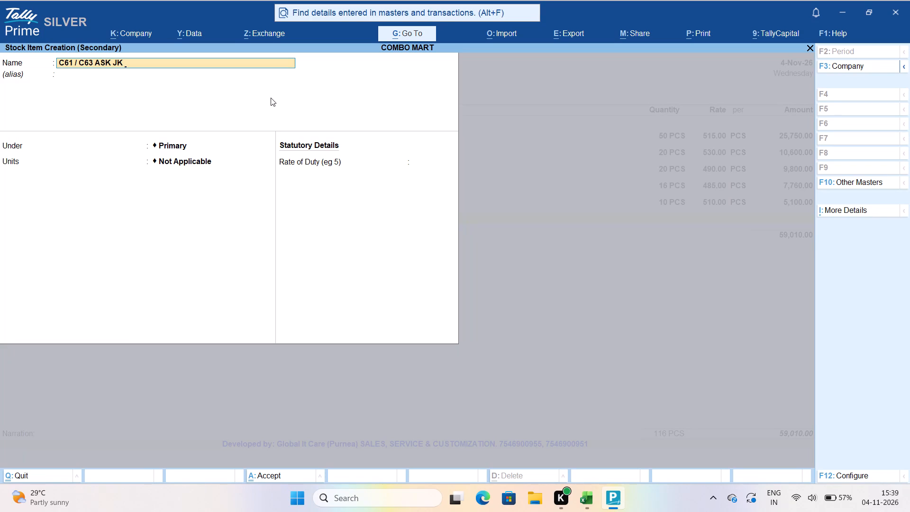
key(Return)
key(Return)
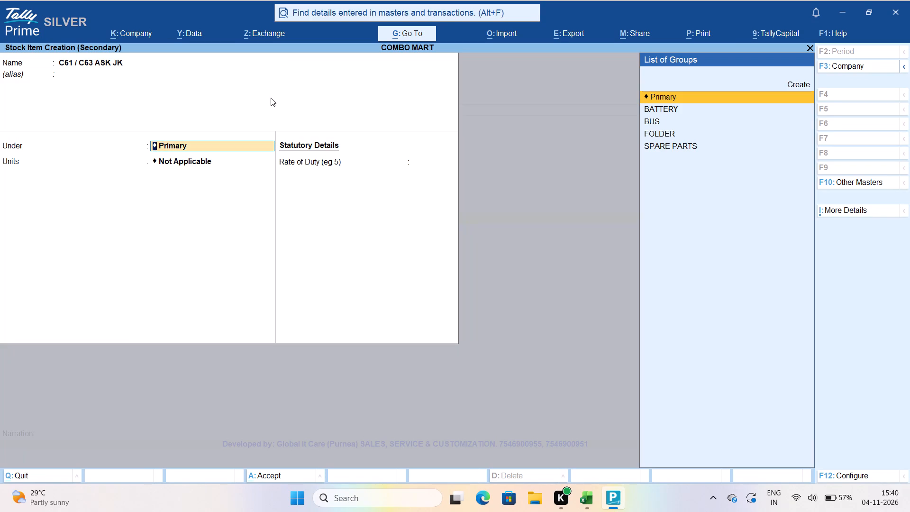
Place C61 / C63 ASK JK under the FOLDER group with units PCS and enable standard rates.
key(Down)
key(Down)
key(Down)
key(Return)
key(Return)
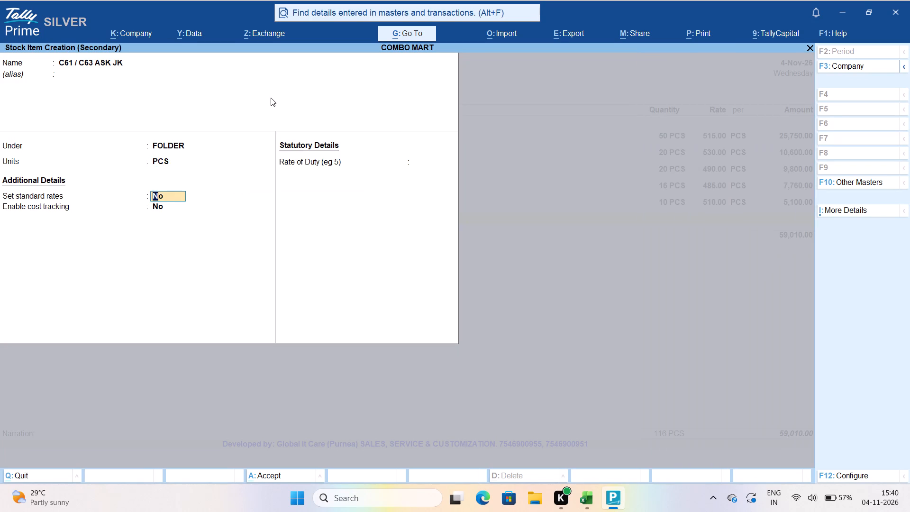
text(YES)
key(Return)
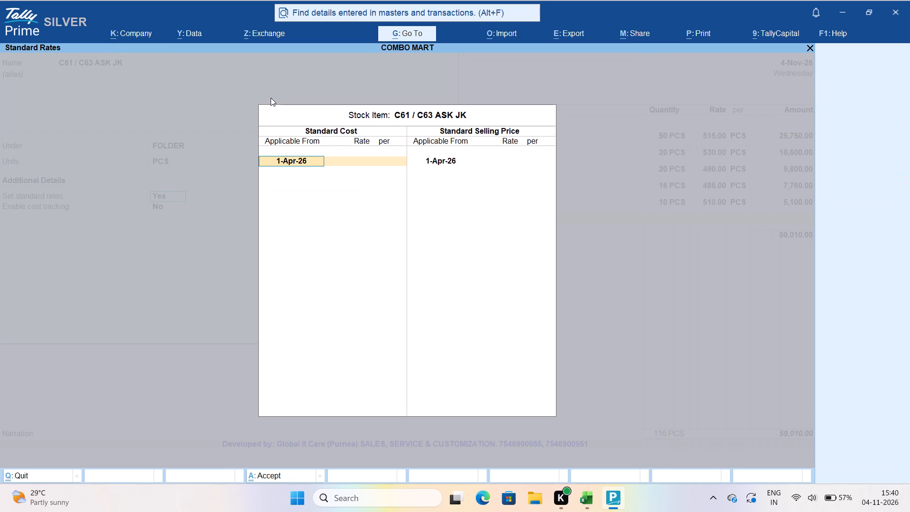
Set the standard cost of C61 / C63 ASK JK to 495.00 per PCS, applicable from 4-Nov-26.
text(4-11)
key(Return)
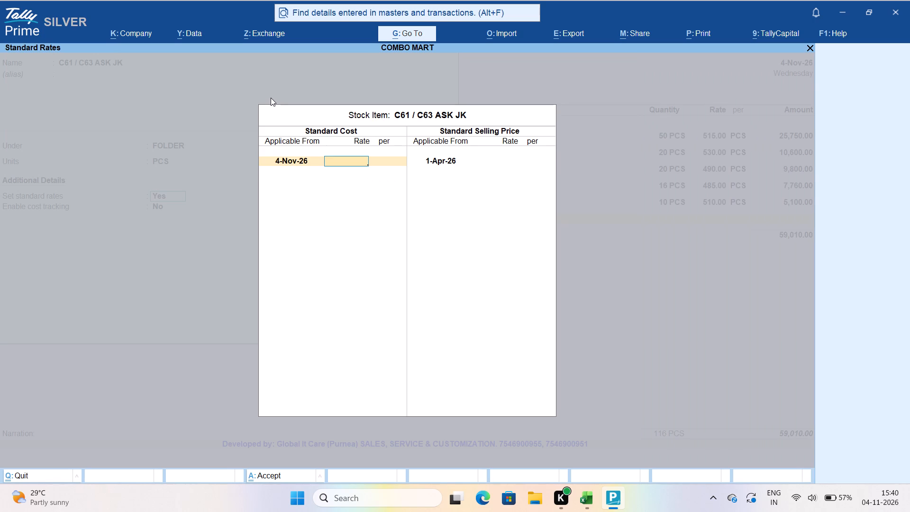
text(495)
key(Return)
key(Return)
key(Return)
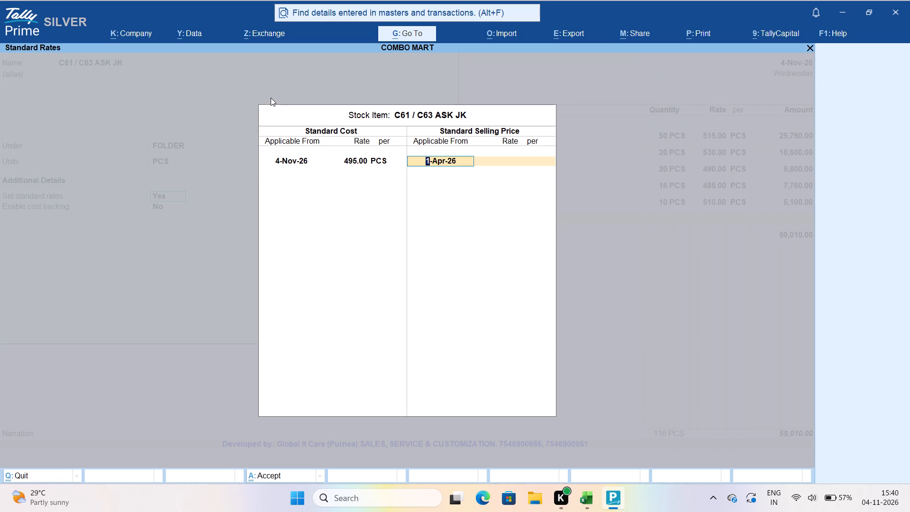
Set the standard selling price of C61 / C63 ASK JK to 520, applicable from 4-Nov-26, and save the stock item.
text(4-1)
key(Return)
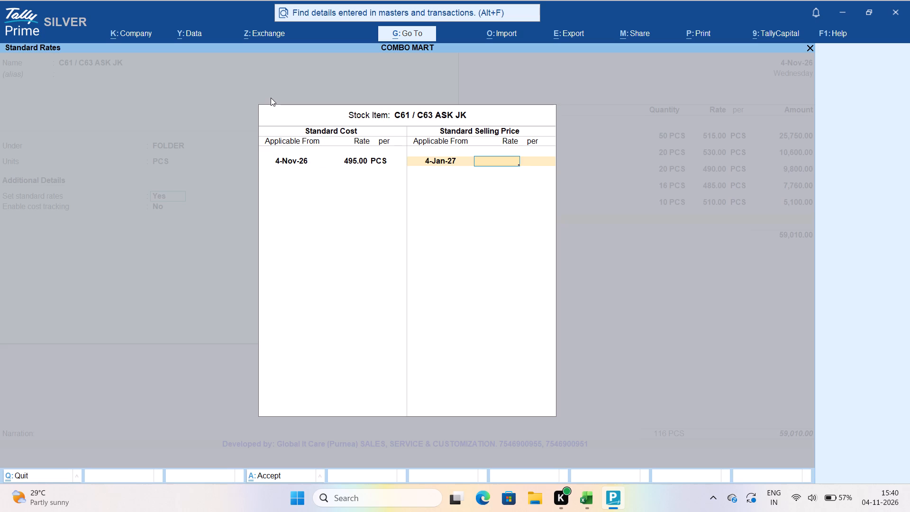
key(BackSpace)
key(BackSpace)
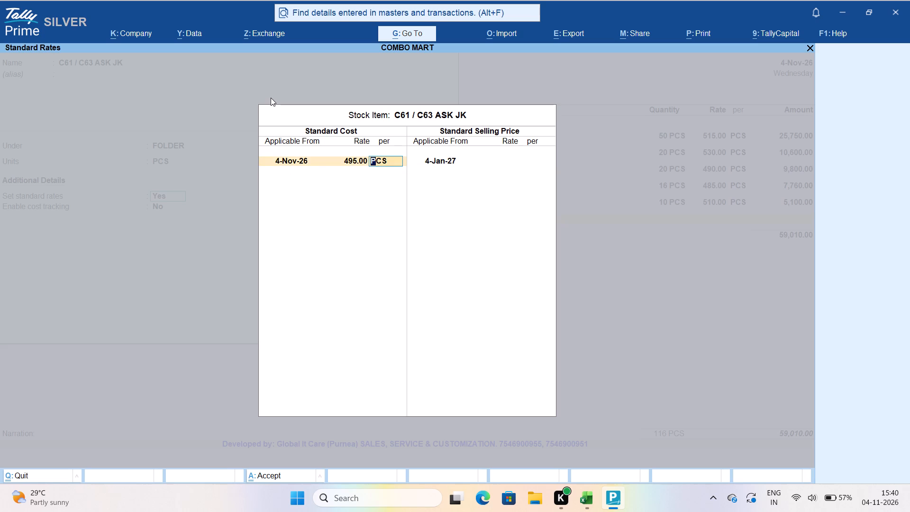
key(Return)
key(Return)
text(4-11)
key(Return)
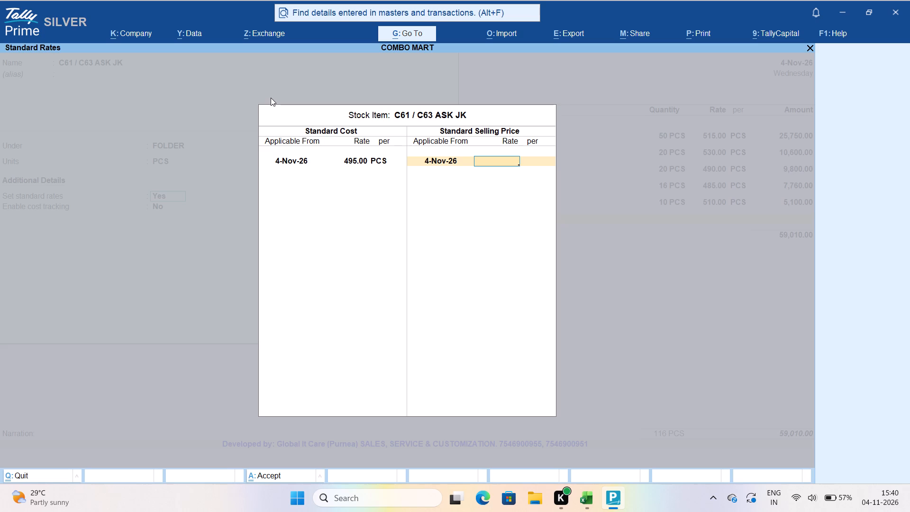
text(520)
key(Return)
key(Return)
key(Return)
key(Return)
key(Return)
key(Return)
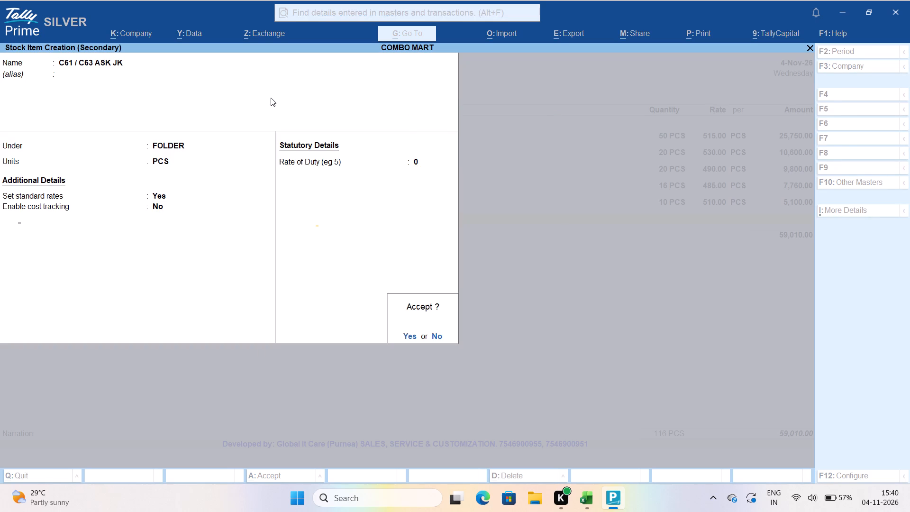
key(Return)
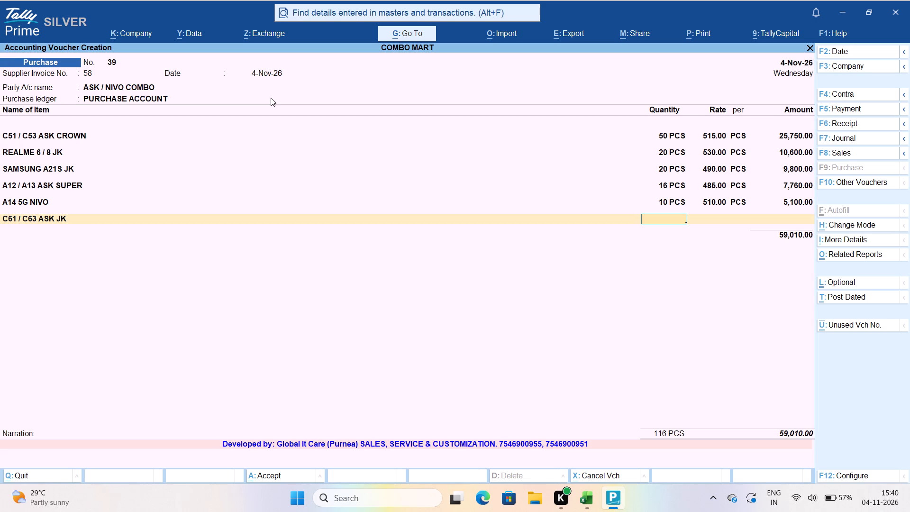
Complete the C61 / C63 ASK JK item line with 20 PCS at a rate of 495.00 per PCS.
text(20)
key(Return)
key(Return)
key(Return)
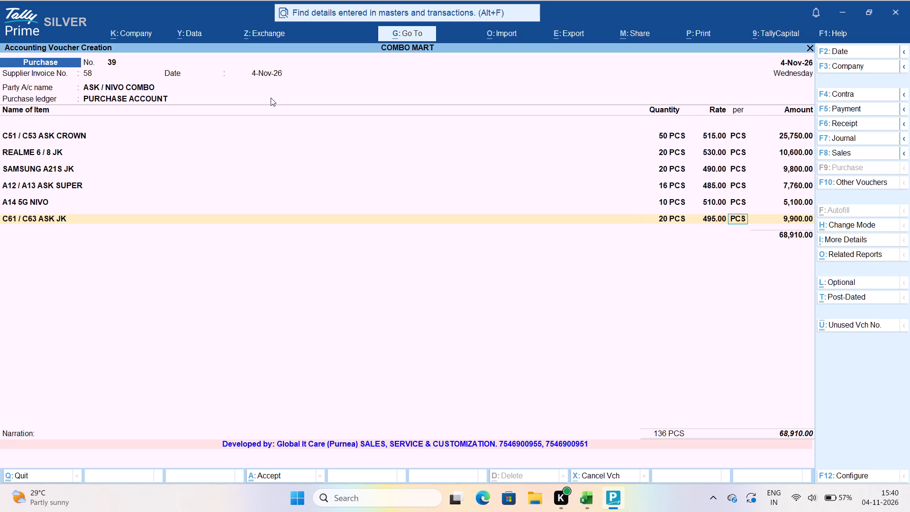
key(Return)
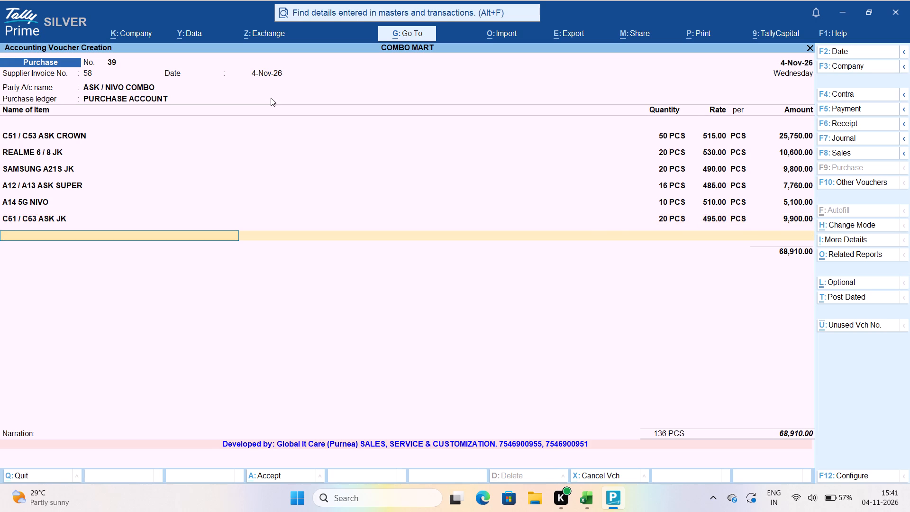
Search the stock items for Y30 on the seventh item line and start creating a new stock item.
text(Y30)
key(space)
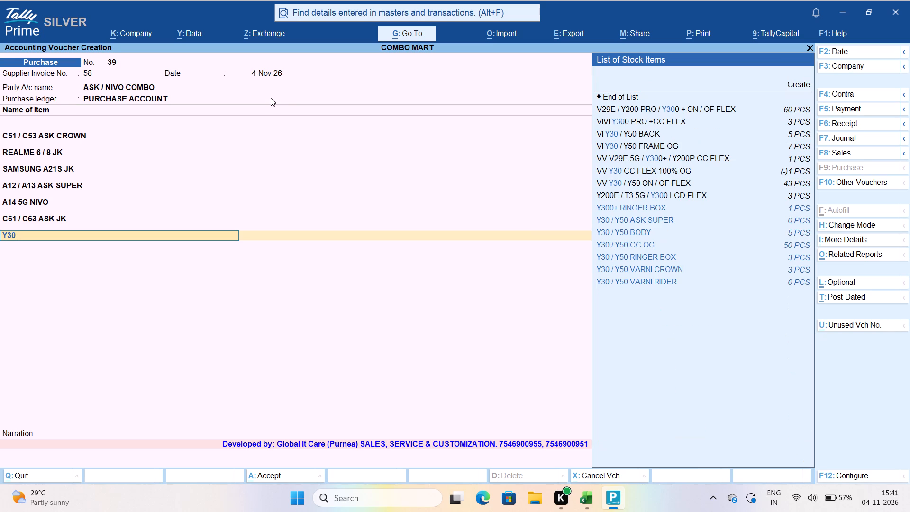
key(Down)
key(Down)
key(Down)
key(Down)
key(Down)
key(Down)
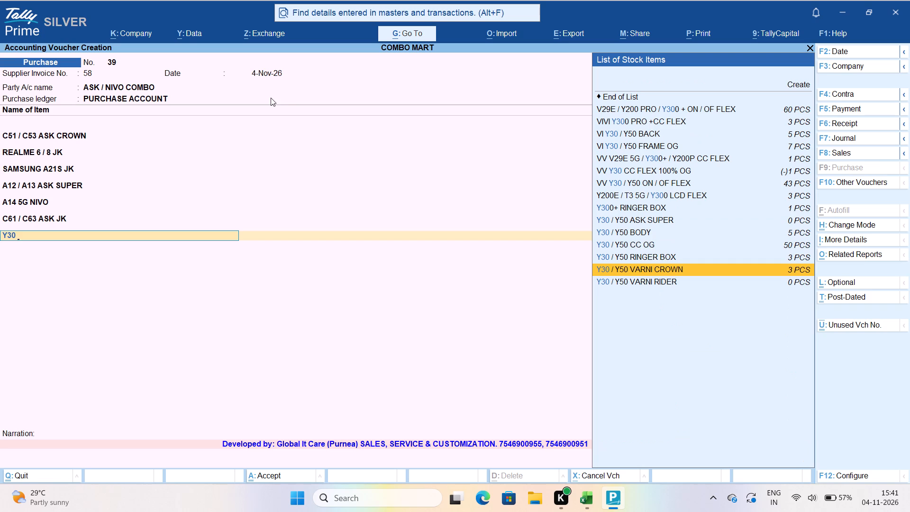
key(Up)
key(Up)
key(Up)
key(Up)
key(Up)
key(Up)
key(Up)
key(Up)
key(Up)
key(Up)
key(Up)
key(Up)
key(Up)
key(Up)
key(Up)
key(Return)
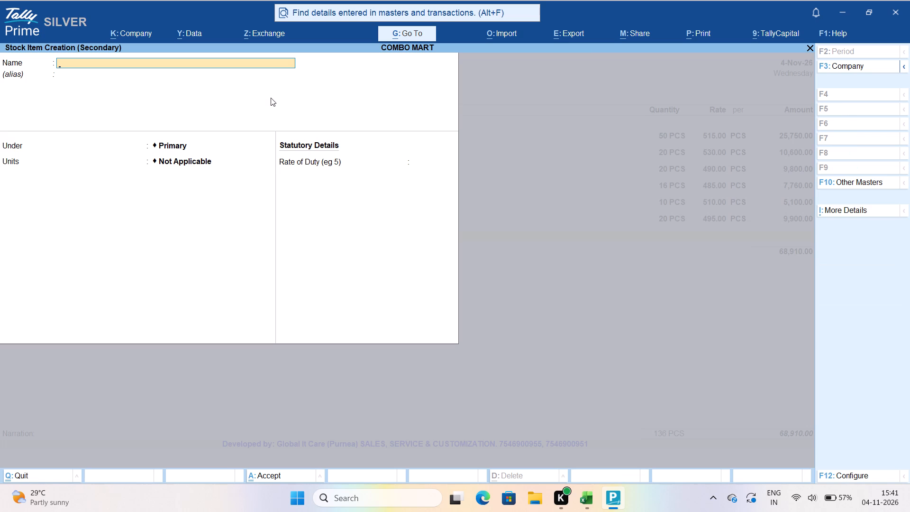
Enter the new stock item's name, beginning with Y30 / Y50.
text(Y30)
key(space)
text(/)
key(space)
text(Y50)
key(space)
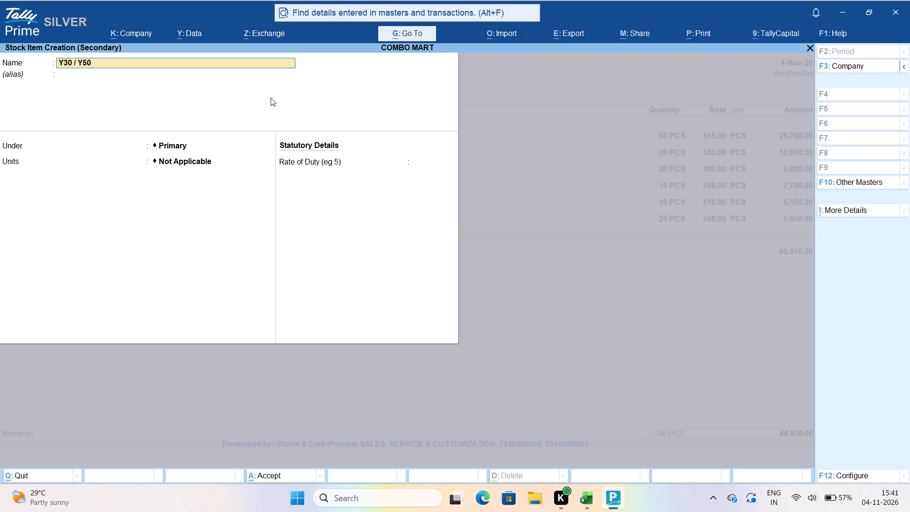
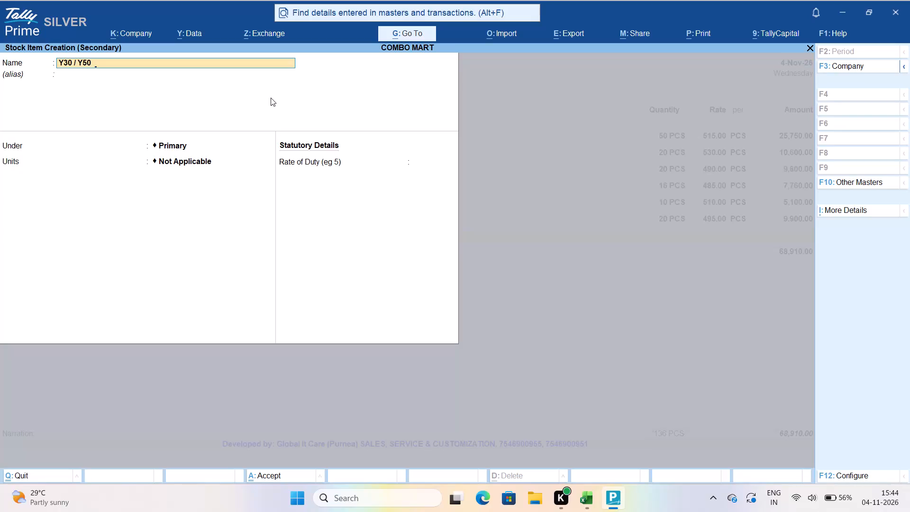
Add JK after Y30 / Y50 in the new stock item's name.
text(JK)
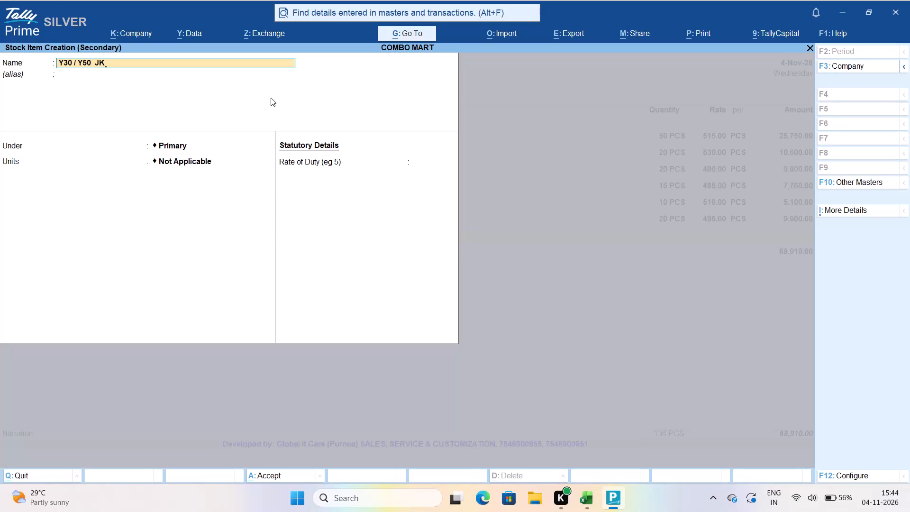
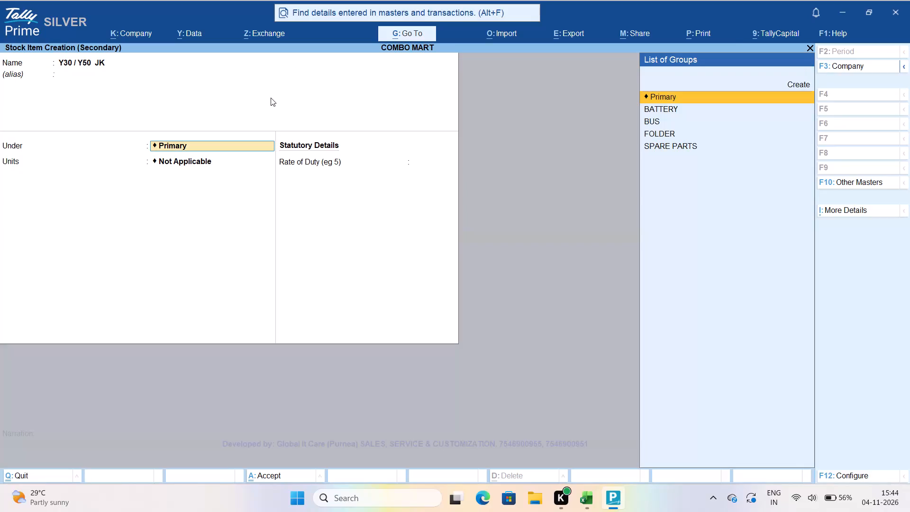
Place the new stock item under the FOLDER group with PCS as its unit, and enable setting standard rates.
key(Down)
key(Down)
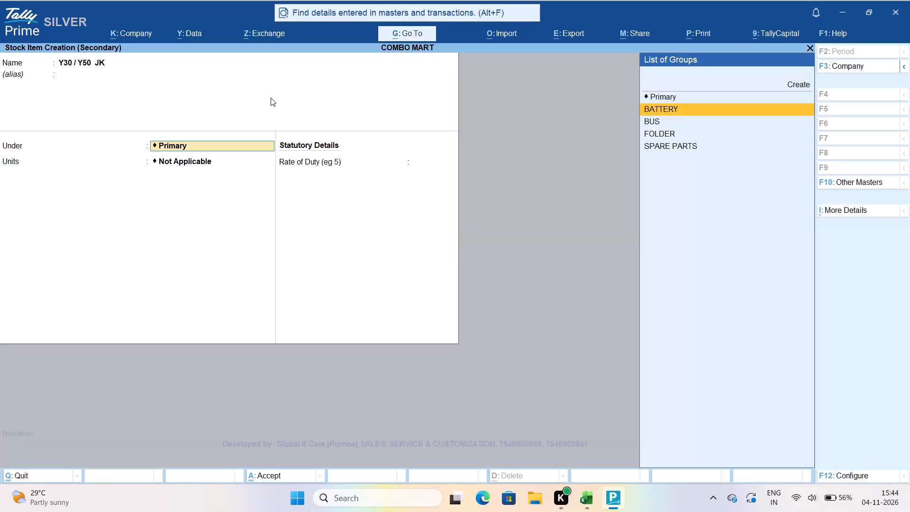
key(Down)
key(Return)
key(Return)
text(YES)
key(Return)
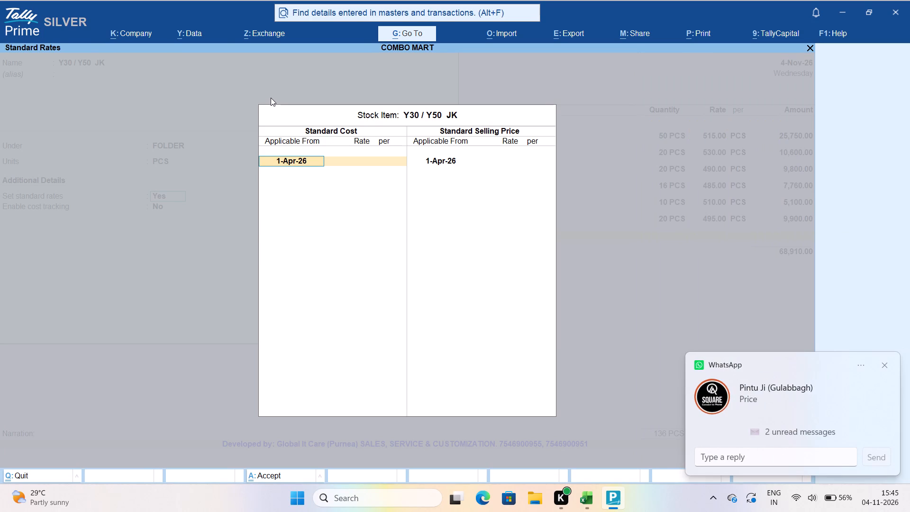
Dismiss the WhatsApp message notification.
click(881, 367)
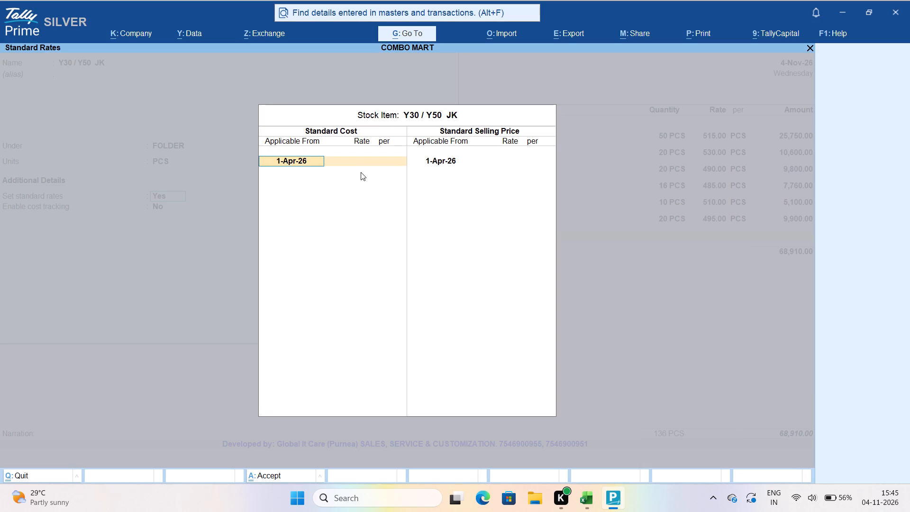
Enter the item's standard cost as 510.00 per PCS, applicable from 4-Nov-26.
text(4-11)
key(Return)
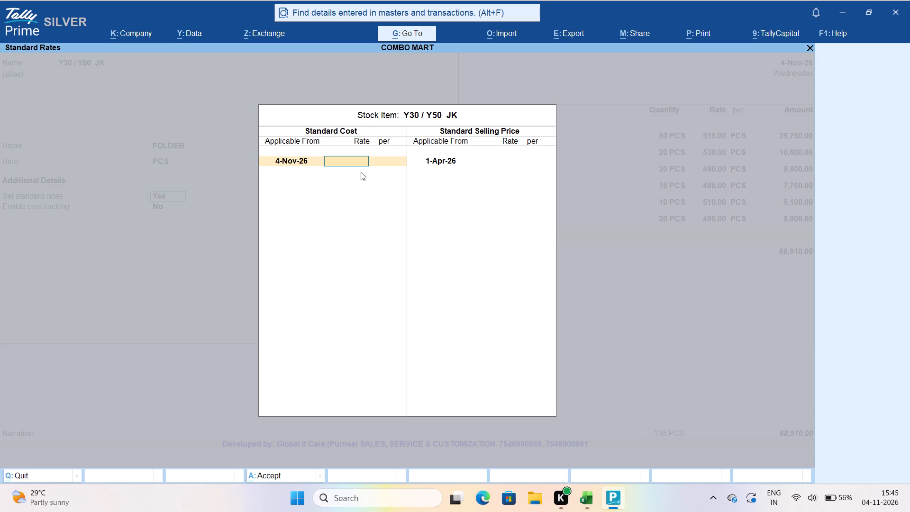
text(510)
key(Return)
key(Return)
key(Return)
Set the applicable date of the item's standard selling price to 4-Nov-26.
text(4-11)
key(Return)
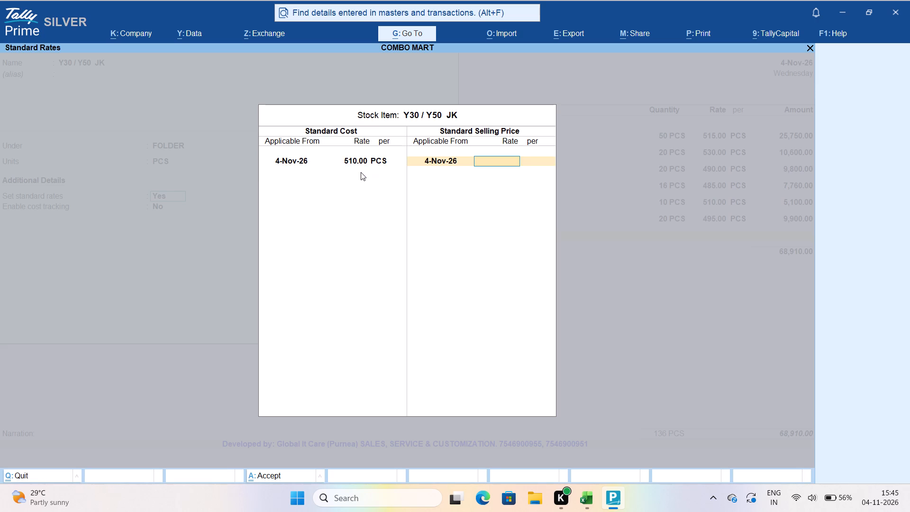
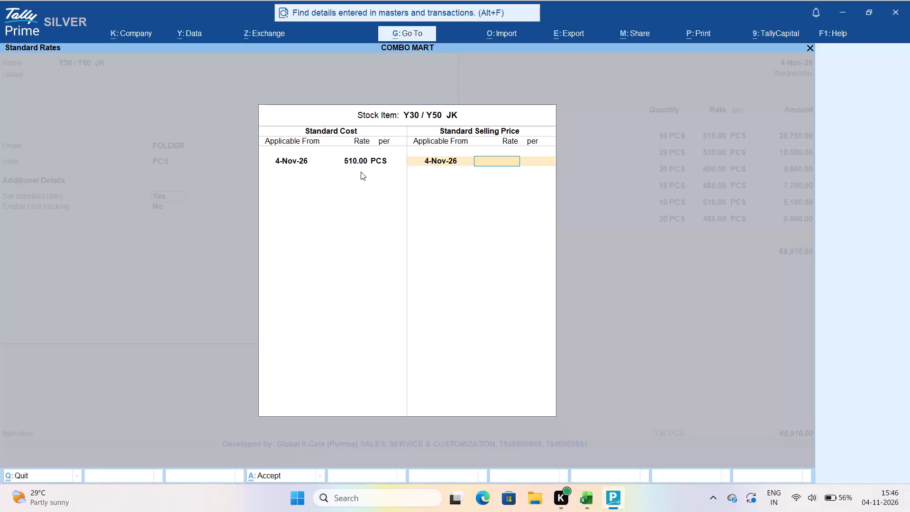
Set the standard selling price of Y30 / Y50 JK to 530 and save the new stock item.
text(530)
key(Return)
key(Return)
key(Return)
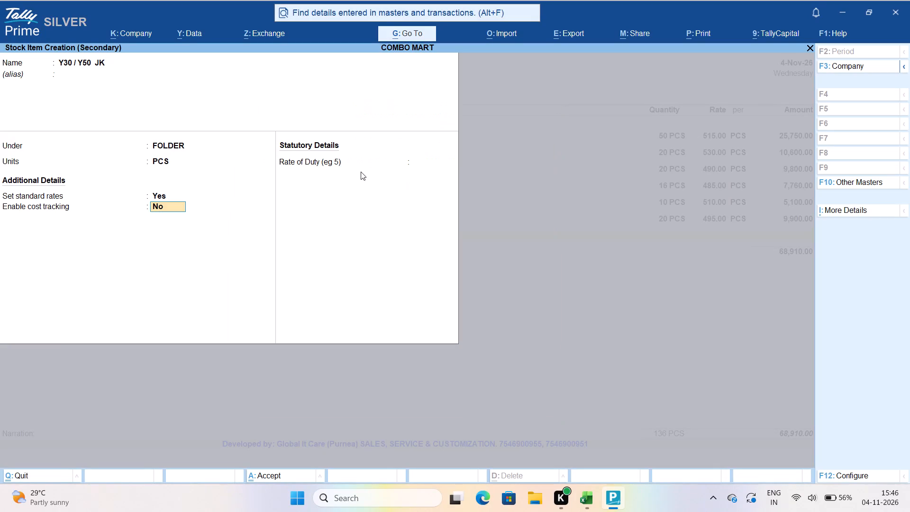
key(Return)
key(Return)
key(Return)
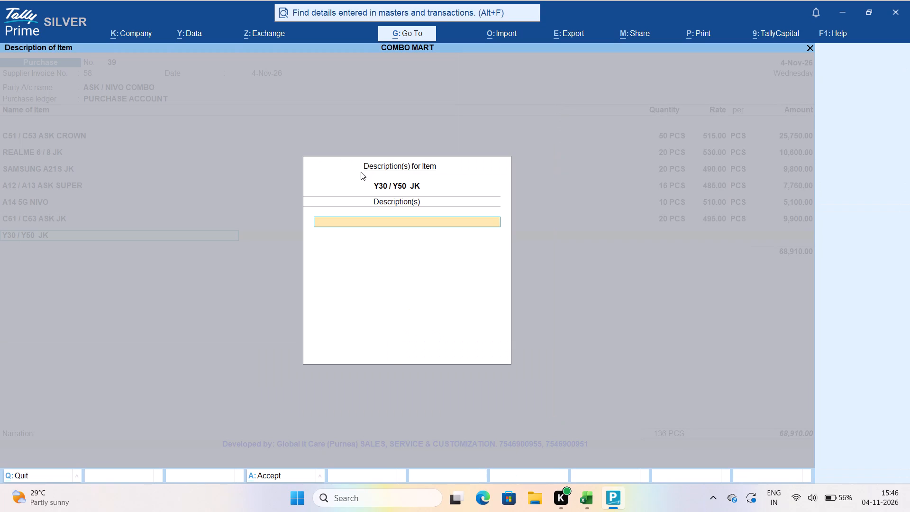
Leave the item description blank and enter 10 PCS of Y30 / Y50 JK at the rate of 510.00.
key(Return)
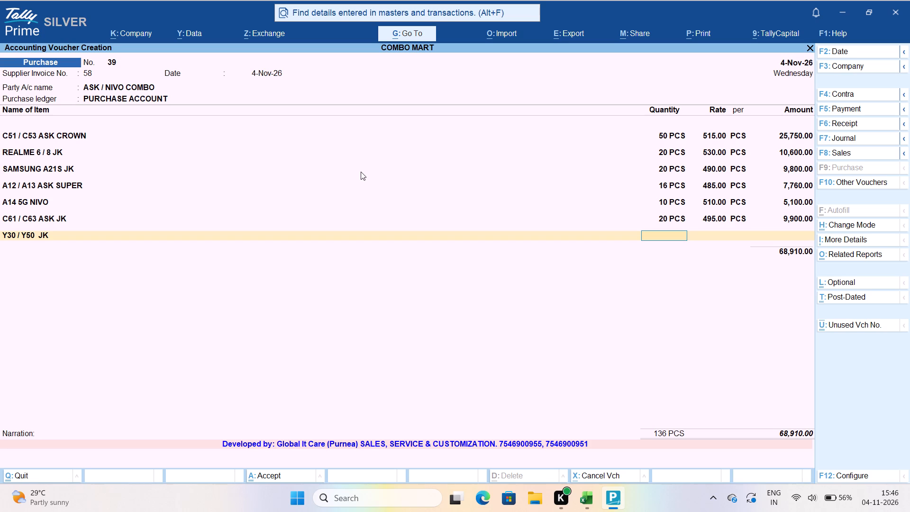
text(10)
key(Return)
key(Return)
key(Return)
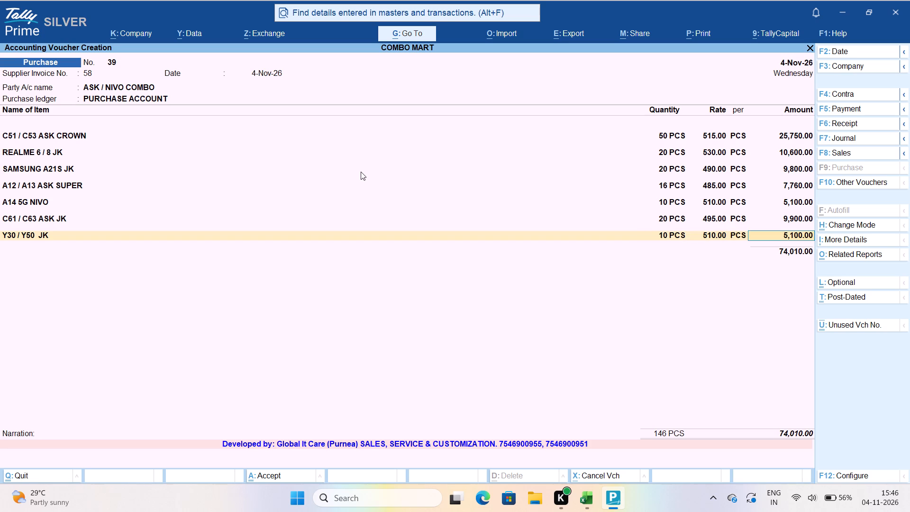
key(Return)
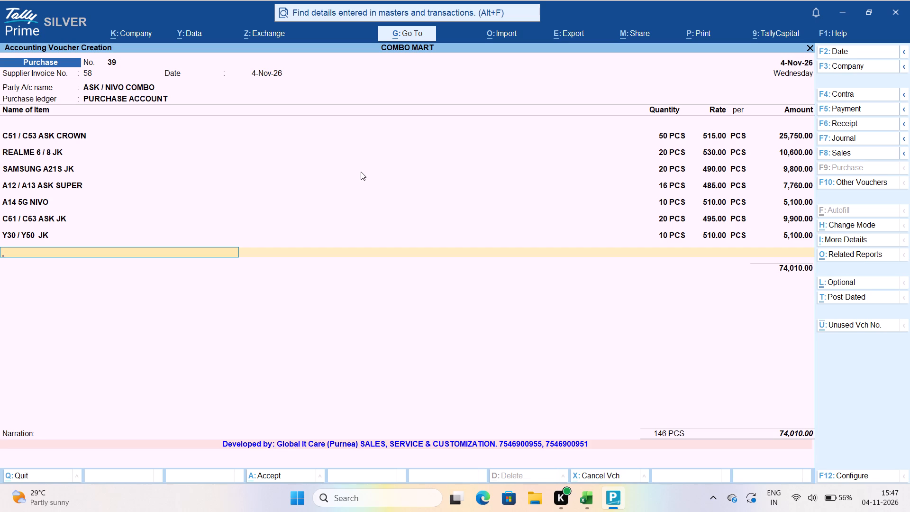
Look up Y100 5G among the stock items for the next voucher line and start creating a new stock item.
text(Y100 5G)
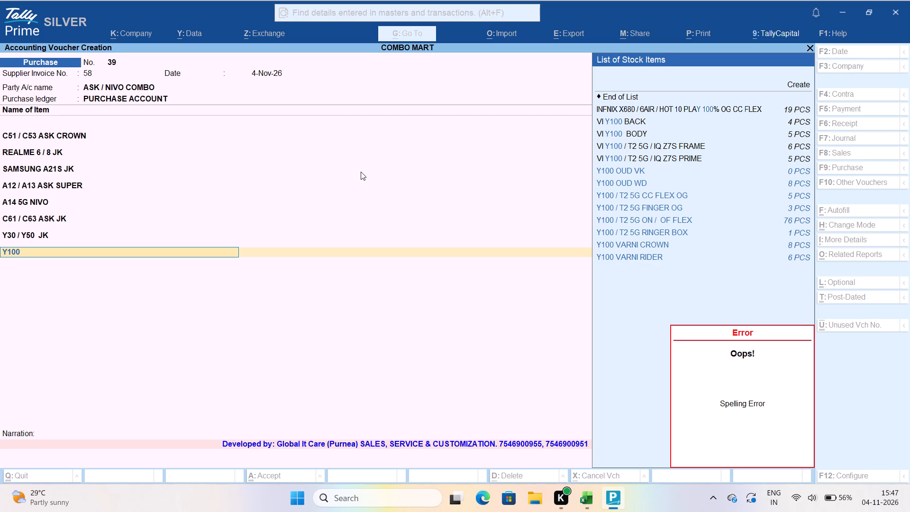
key(Up)
key(Up)
key(Up)
key(Up)
key(Up)
key(Up)
key(Up)
key(Up)
key(Up)
key(Up)
key(Up)
key(Up)
key(Up)
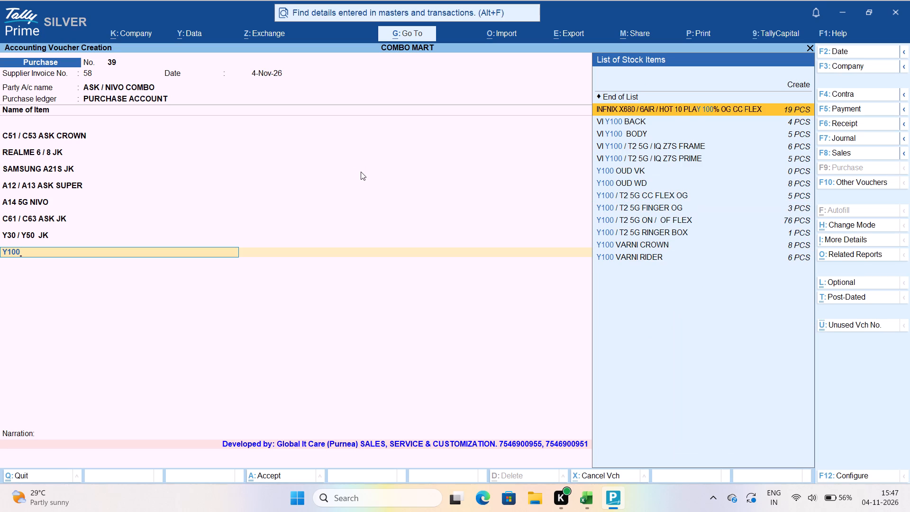
key(Up)
key(Up)
key(Return)
Name the new stock item Y100 5G ASK, leaving its alias blank.
text(Y100)
key(space)
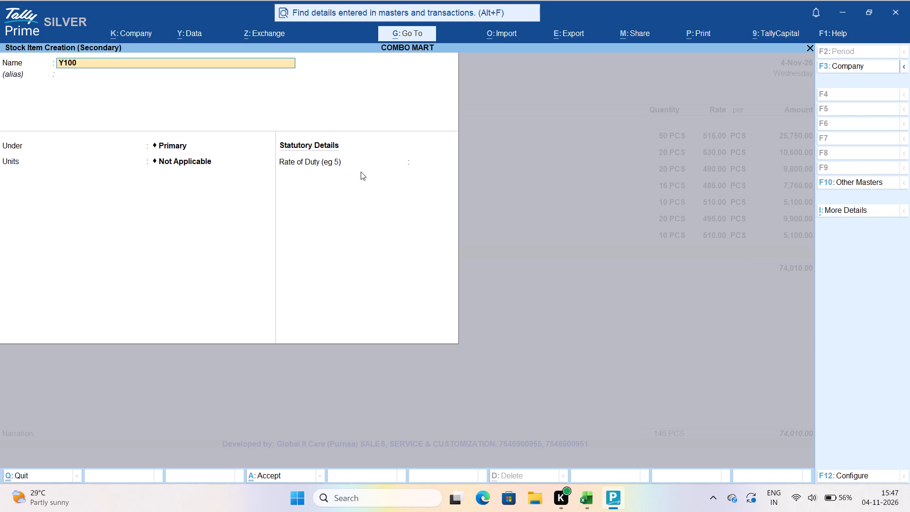
key(5)
key(BackSpace)
text(ASK)
key(space)
key(BackSpace)
key(BackSpace)
key(BackSpace)
key(BackSpace)
text(5G ASK)
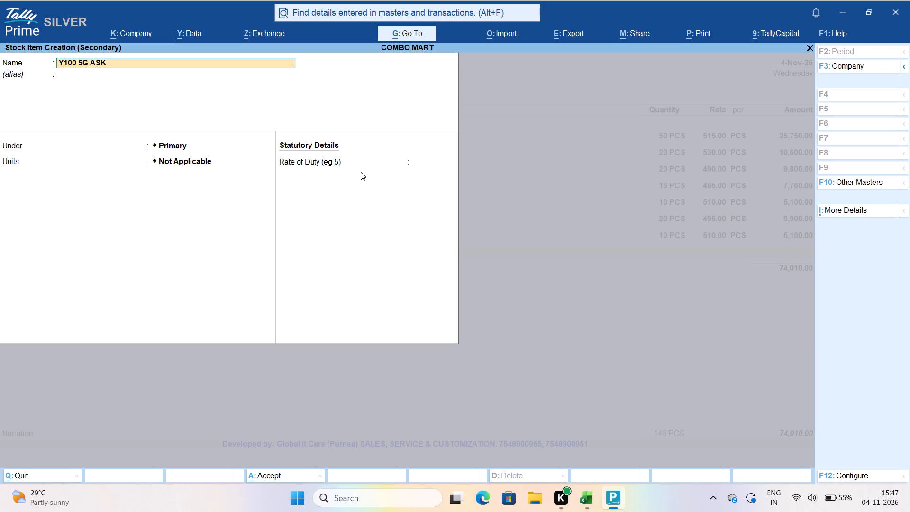
key(Return)
key(Return)
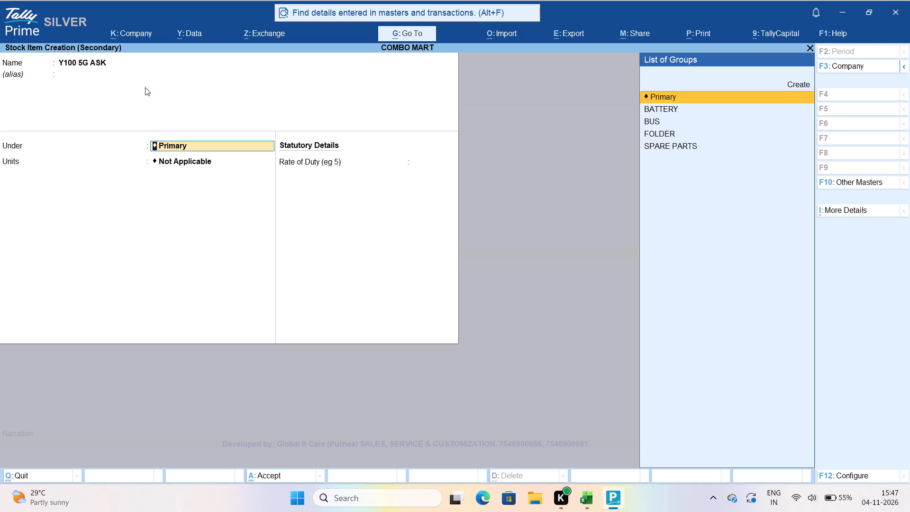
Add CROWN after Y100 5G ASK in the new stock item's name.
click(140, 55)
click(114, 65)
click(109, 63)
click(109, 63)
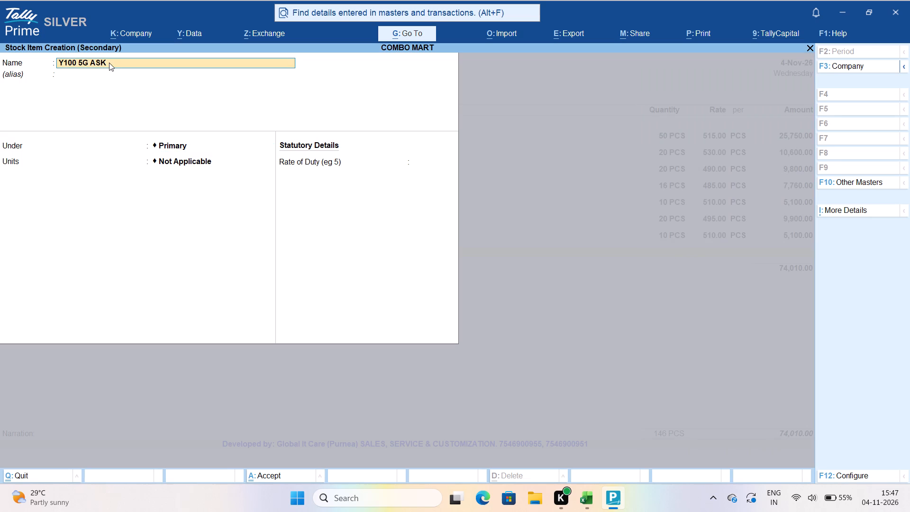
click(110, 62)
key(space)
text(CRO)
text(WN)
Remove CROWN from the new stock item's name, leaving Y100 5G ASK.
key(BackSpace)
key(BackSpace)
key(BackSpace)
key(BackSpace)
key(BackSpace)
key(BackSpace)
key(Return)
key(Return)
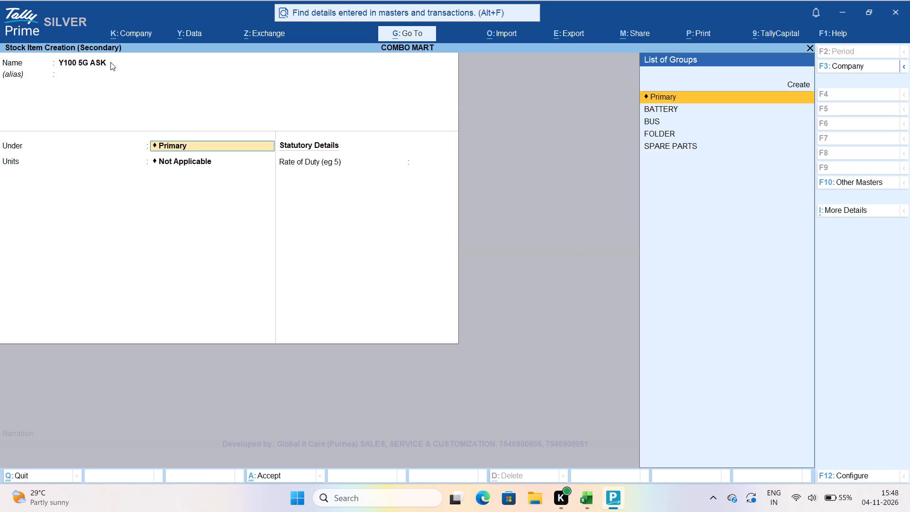
Place the new stock item under the FOLDER group with PCS as its unit.
key(Down)
key(Down)
key(Down)
key(Return)
key(Return)
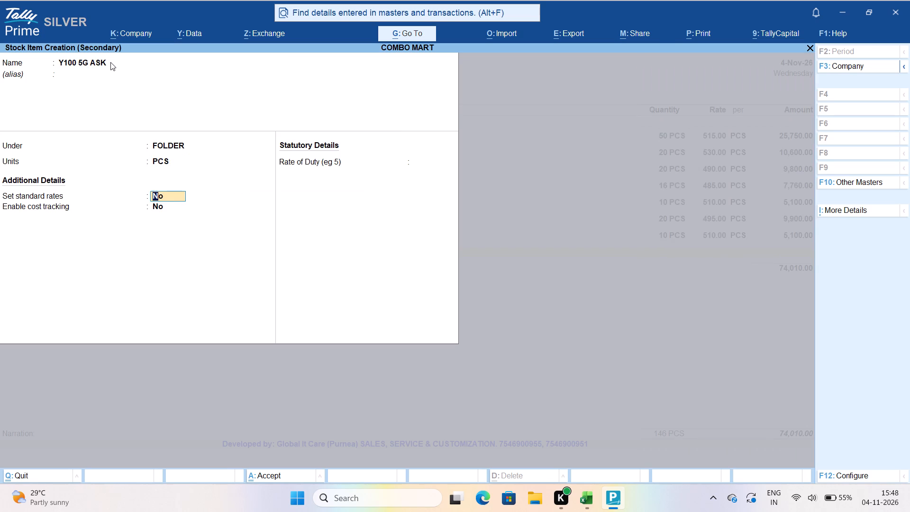
Enable standard rates for Y100 5G ASK and set the standard cost's applicable date to 4-11.
text(YES)
key(Return)
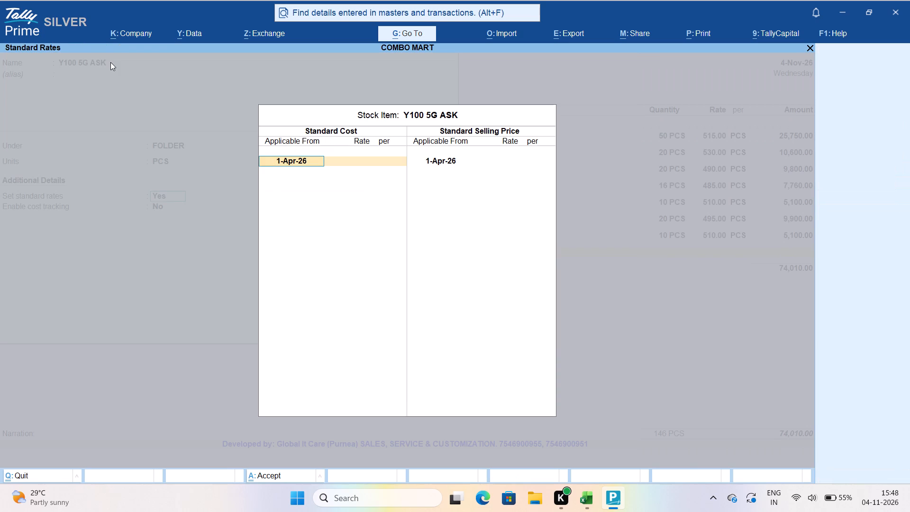
text(4-11)
key(Return)
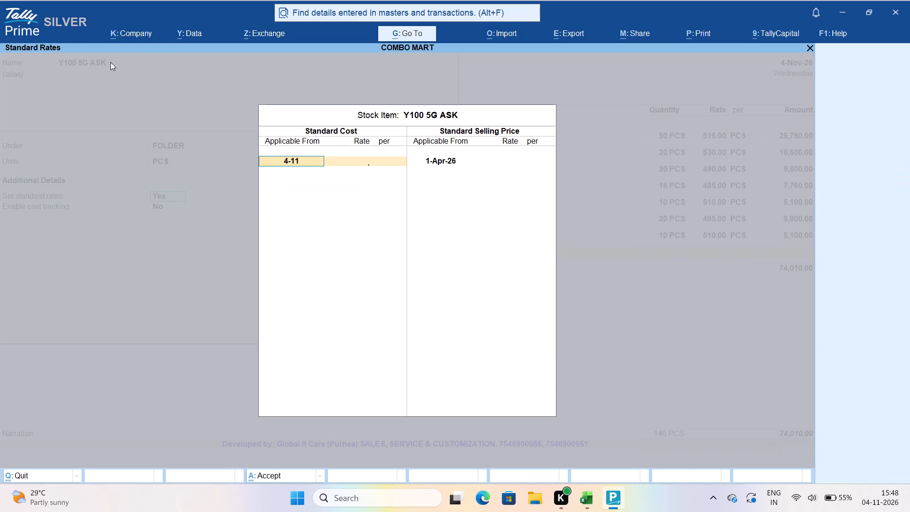
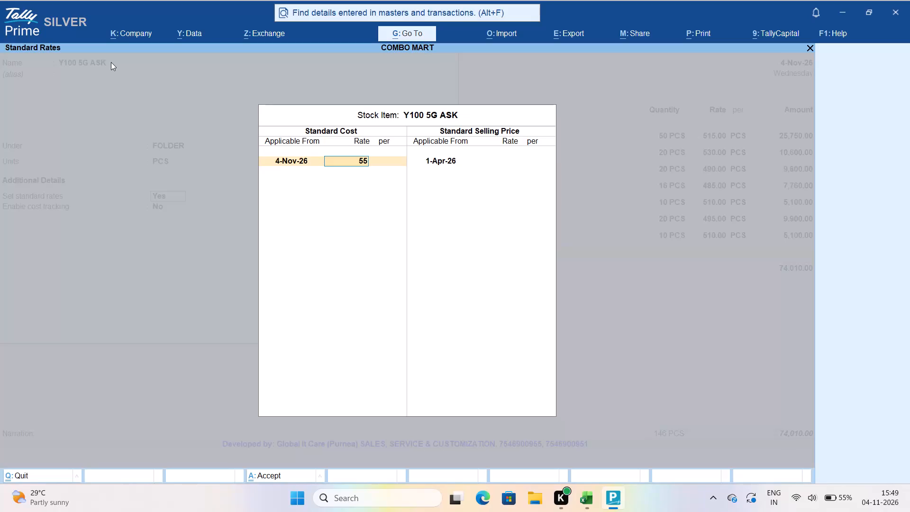
Set Y100 5G ASK's standard cost to 550 and its selling price to 570 from 4-11, and save the stock item.
key(Return)
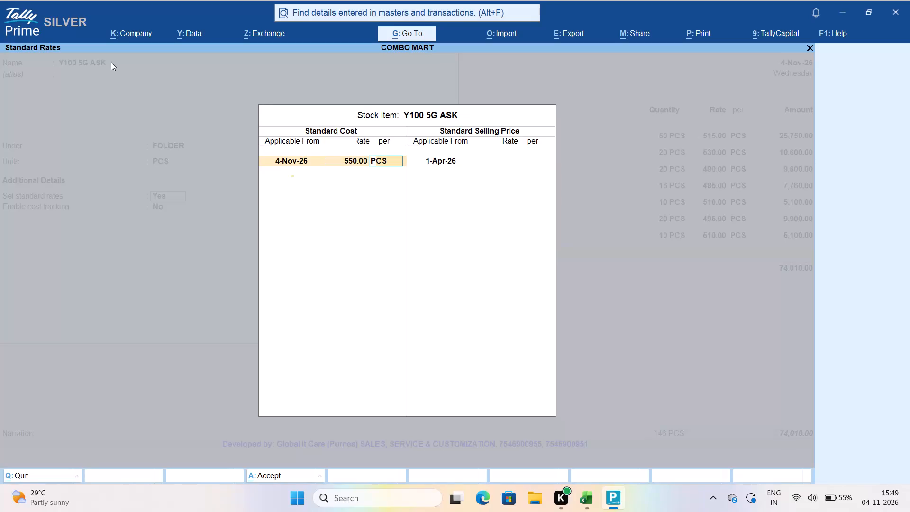
key(Return)
text(4-11)
key(Return)
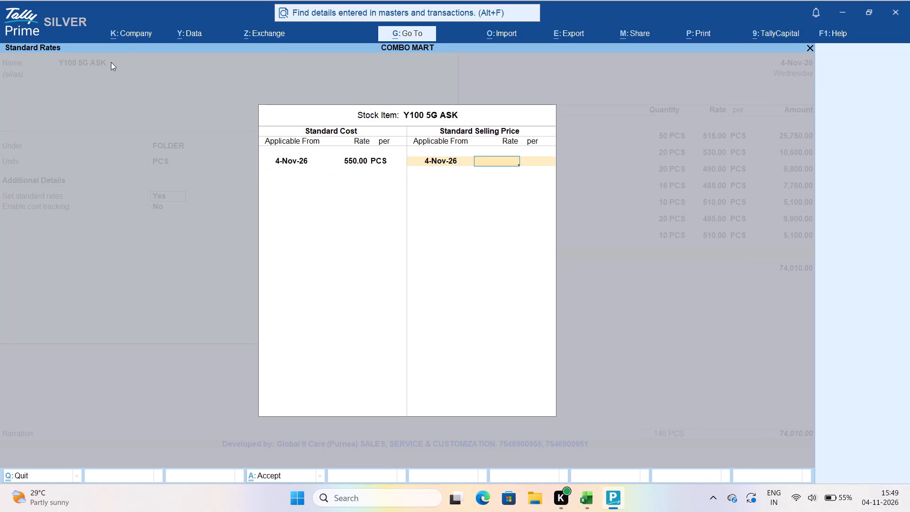
text(570)
key(Return)
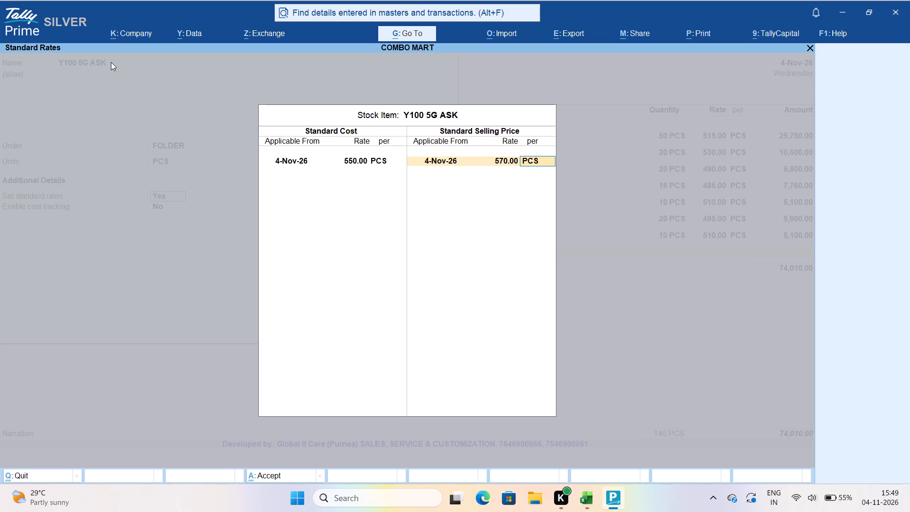
key(Return)
key(Return)
key(Return)
key(Return)
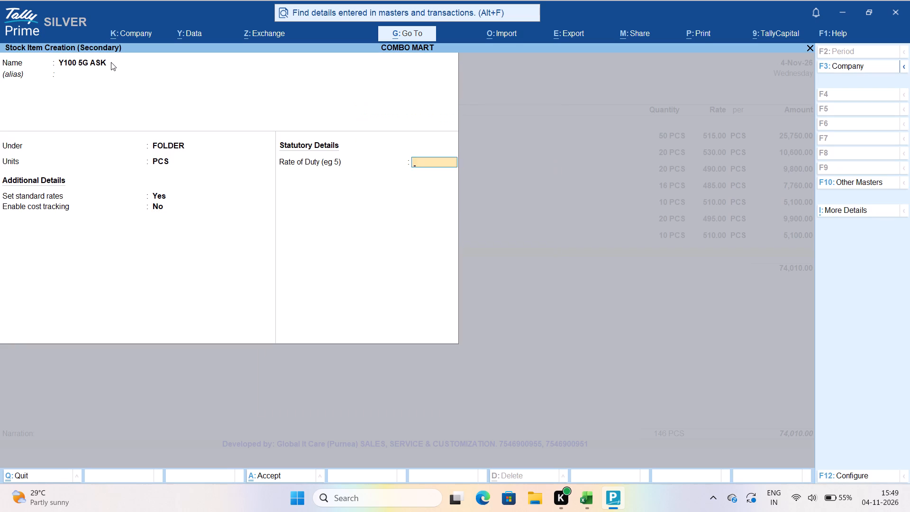
key(Return)
key(Return)
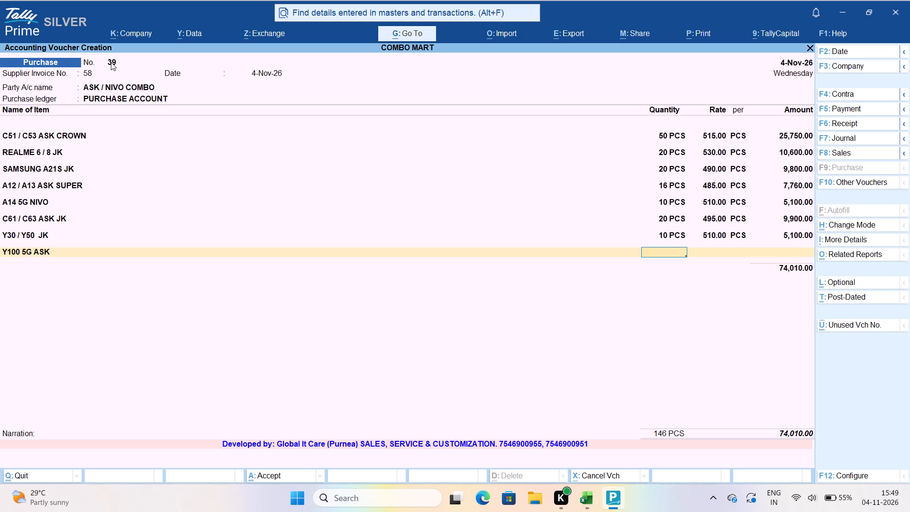
Enter a quantity of 10 PCS at the rate of 550 for Y100 5G ASK in the purchase voucher.
text(10)
key(Return)
key(Return)
key(Return)
key(Return)
key(Return)
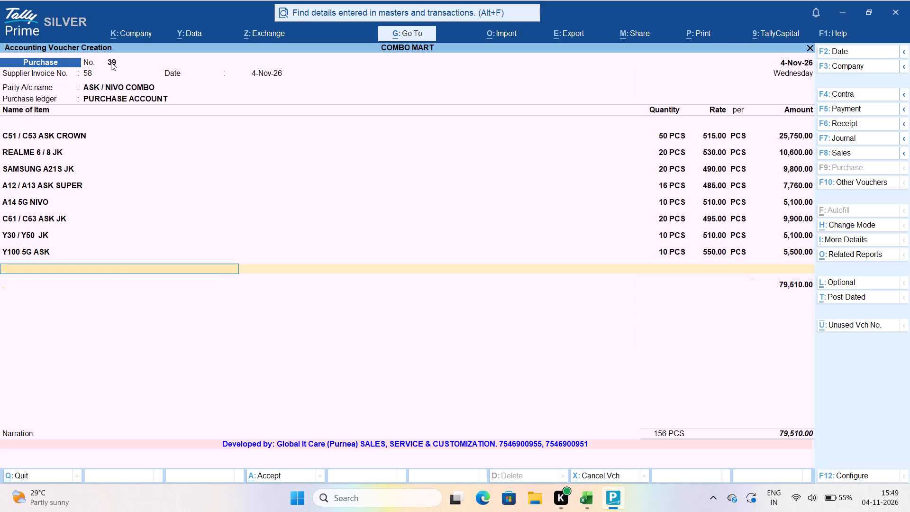
key(BackSpace)
key(Return)
Look up X663 among the stock items for the next voucher line and start creating a new stock item.
key(x)
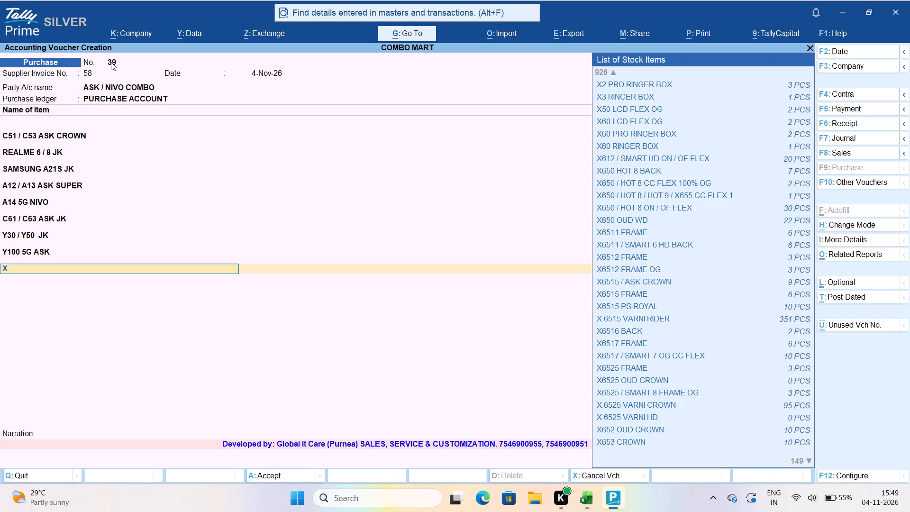
text(663)
key(space)
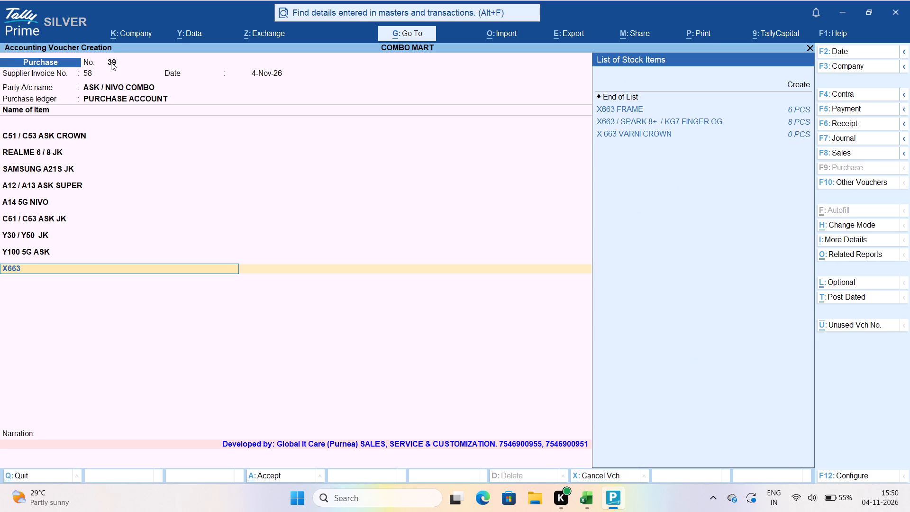
key(Up)
key(Up)
key(Up)
key(Up)
key(Up)
key(Return)
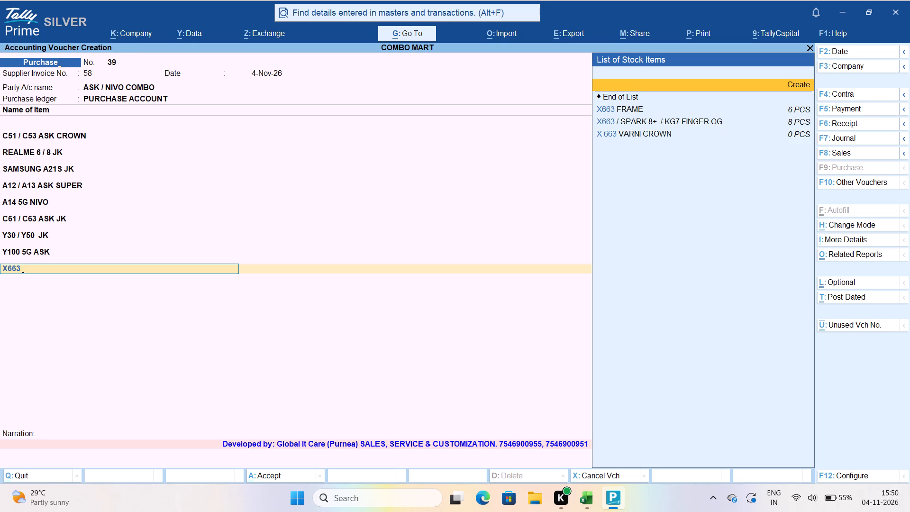
Name the new stock item X663 ASK SUPER and leave its alias blank.
text(X663)
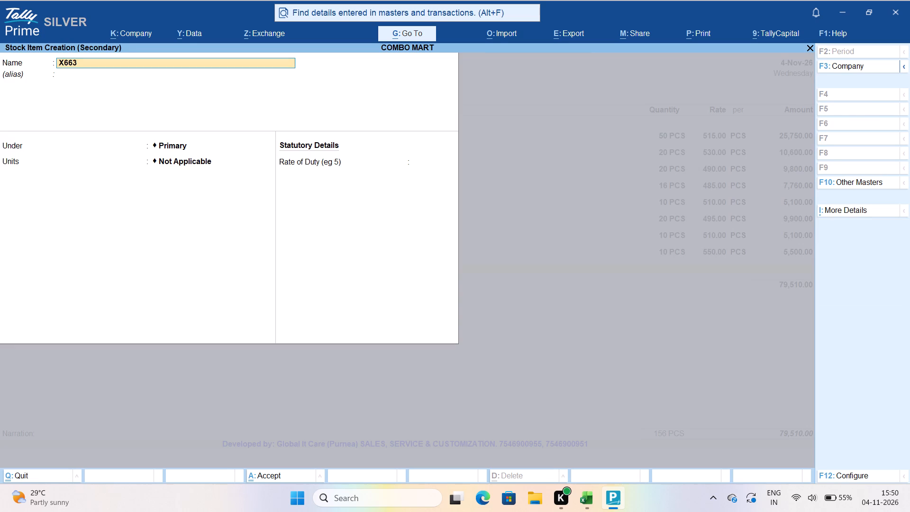
key(space)
text(ASJK)
key(BackSpace)
key(BackSpace)
key(BackSpace)
text(SK)
key(space)
text(SUPER)
key(Return)
key(Return)
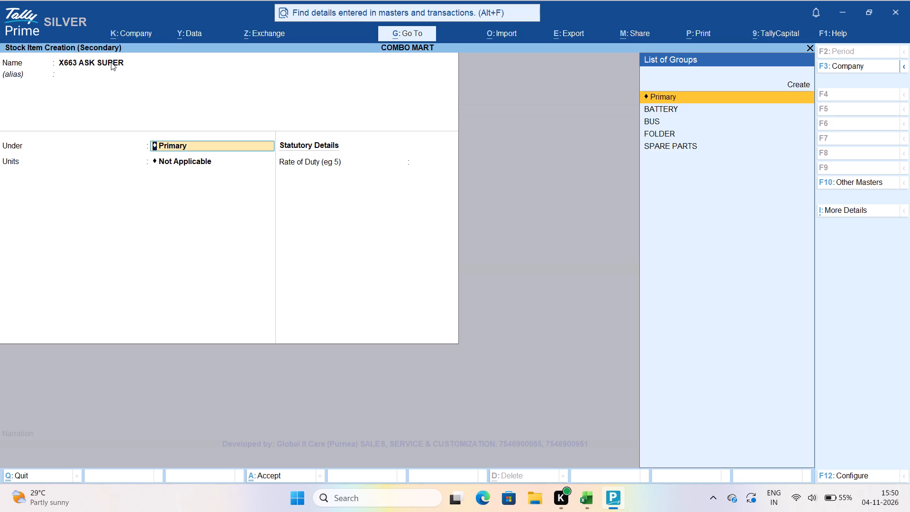
Place X663 ASK SUPER under the FOLDER group with PCS as its unit.
key(Down)
key(Down)
key(Down)
key(Return)
key(Return)
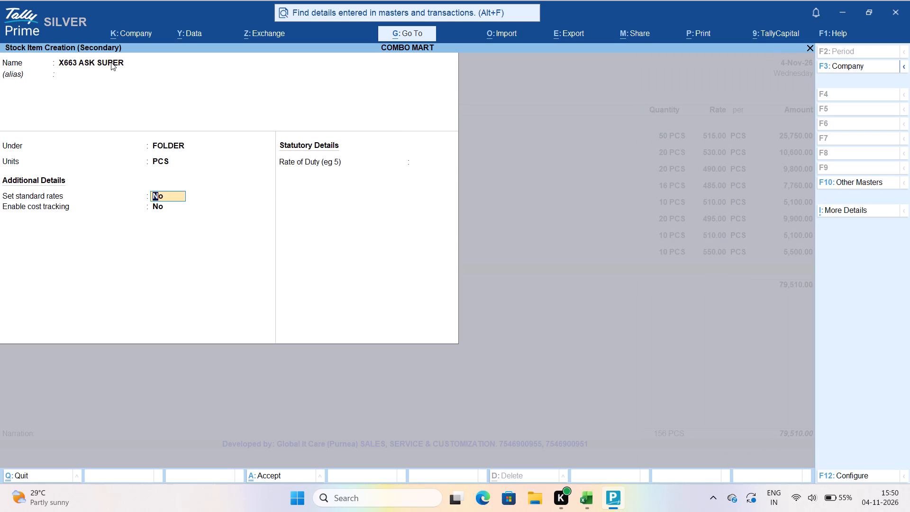
Enable standard rates for X663 ASK SUPER and set the standard cost's applicable date to 4-11.
text(YES)
key(Return)
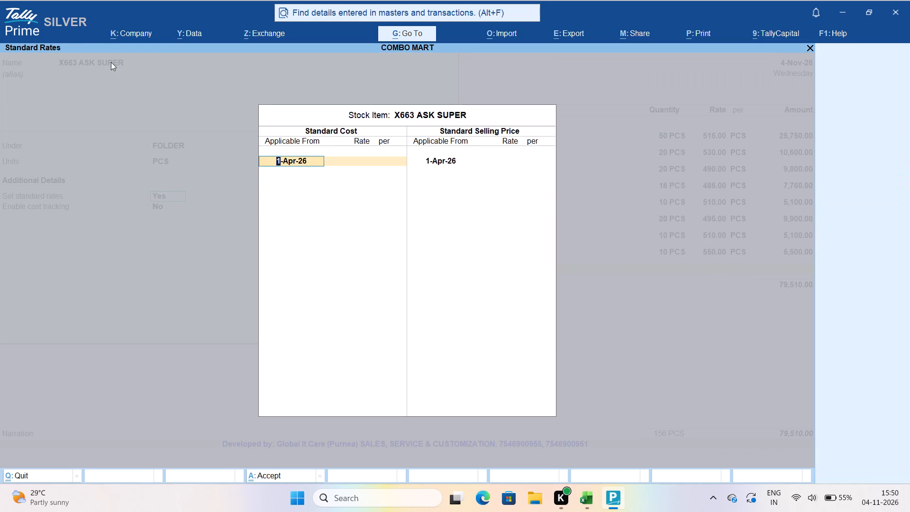
text(4-11)
key(Return)
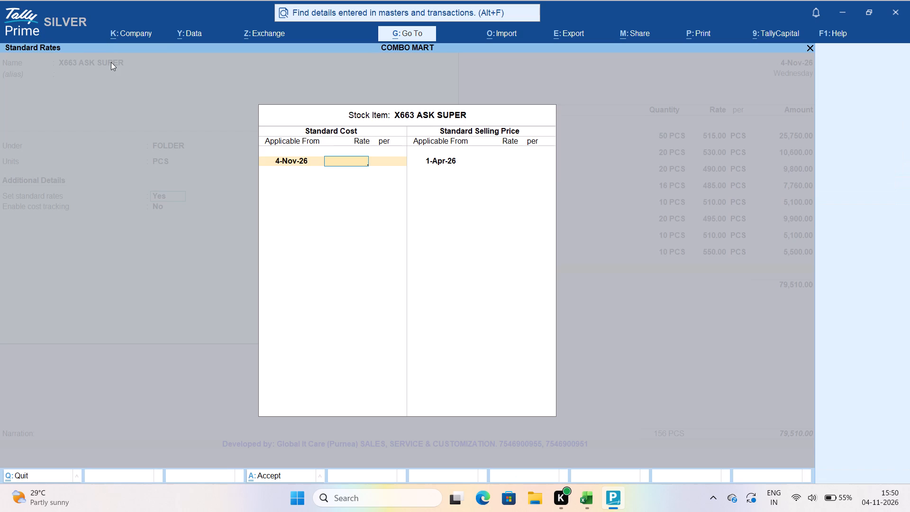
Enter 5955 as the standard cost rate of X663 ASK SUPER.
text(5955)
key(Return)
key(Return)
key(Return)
Correct X663 ASK SUPER's standard cost rate to 595 per PCS.
key(BackSpace)
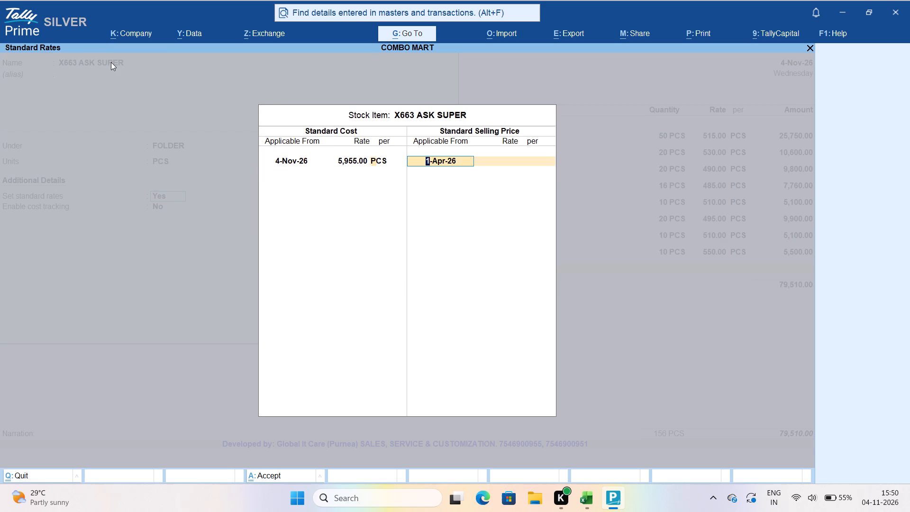
key(BackSpace)
text(595)
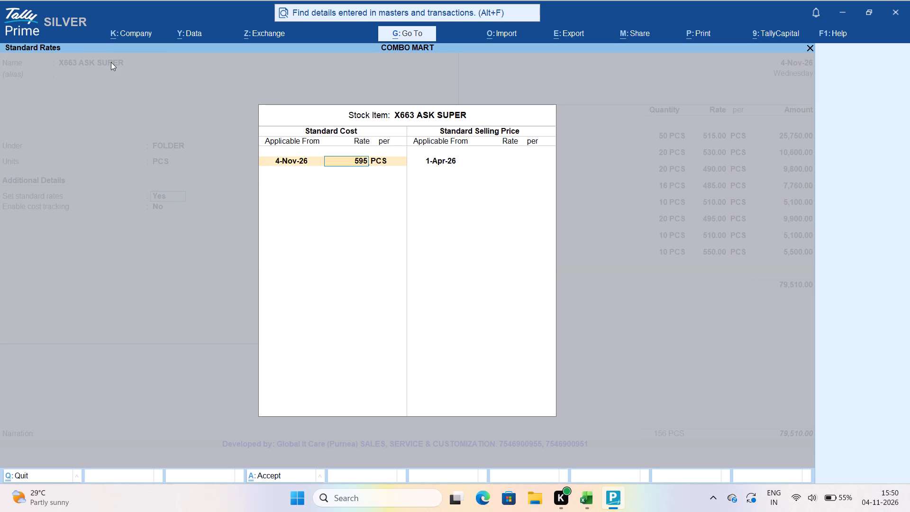
key(Return)
key(Return)
key(Return)
key(Return)
Set X663 ASK SUPER's standard selling price to 615 per PCS from 4-11 and save the stock item.
key(BackSpace)
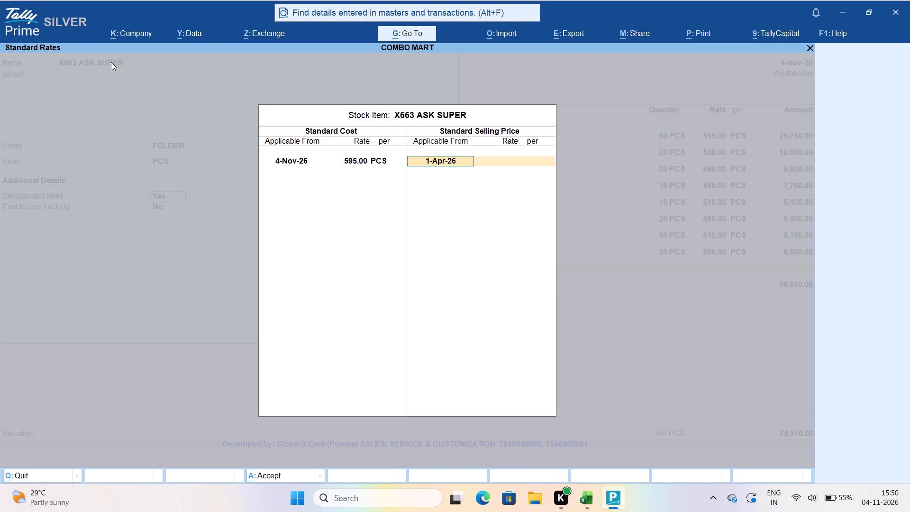
text(4-11)
key(Return)
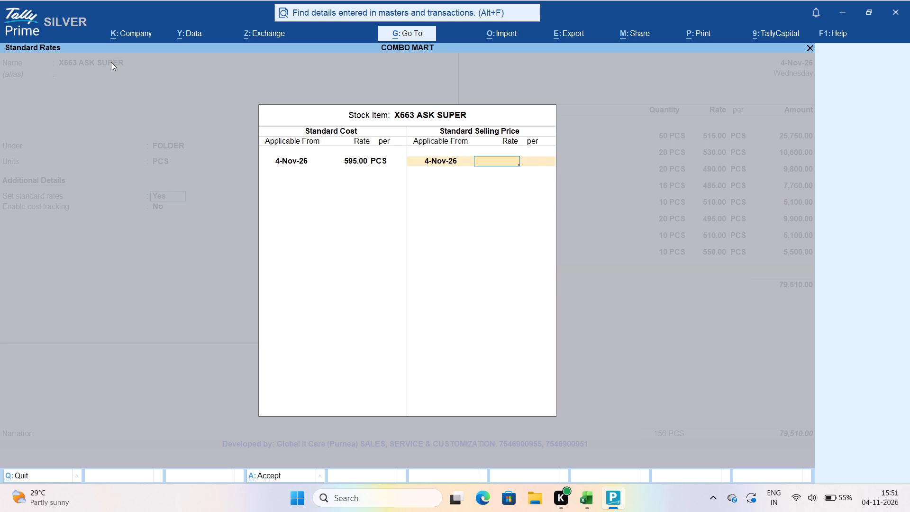
text(615)
key(Return)
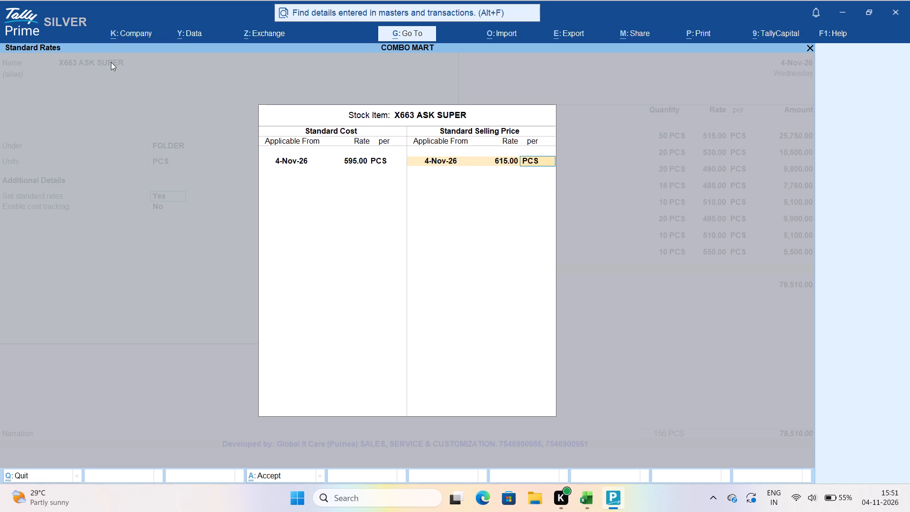
key(Return)
key(Return)
key(Return)
key(Return)
key(Return)
key(Return)
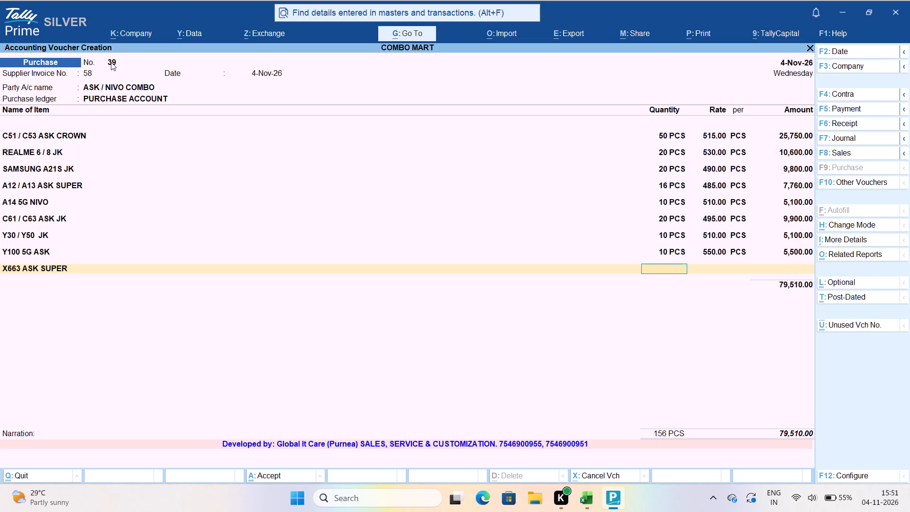
Enter a quantity of 5 PCS at the rate of 595 for X663 ASK SUPER in the purchase voucher.
key(5)
key(Return)
key(Return)
key(Return)
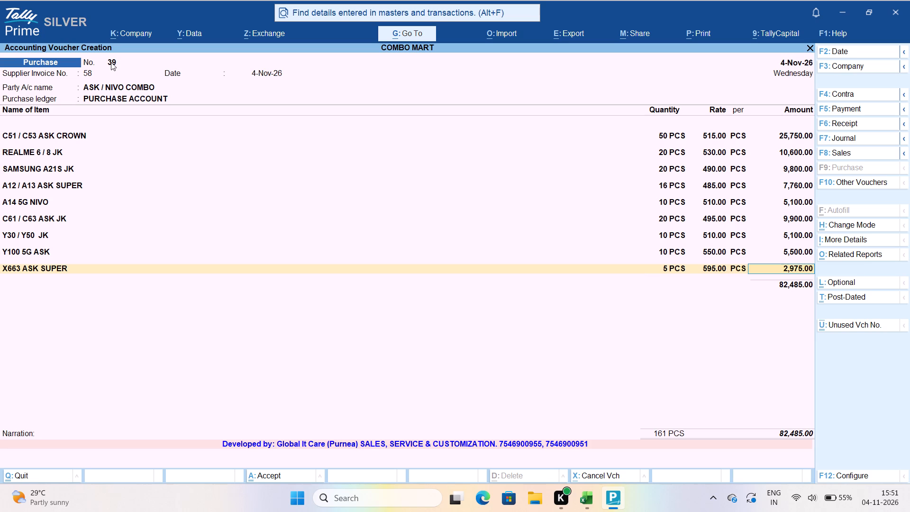
key(Return)
End the item list, leave the narration blank and save purchase voucher 39.
key(Return)
key(Return)
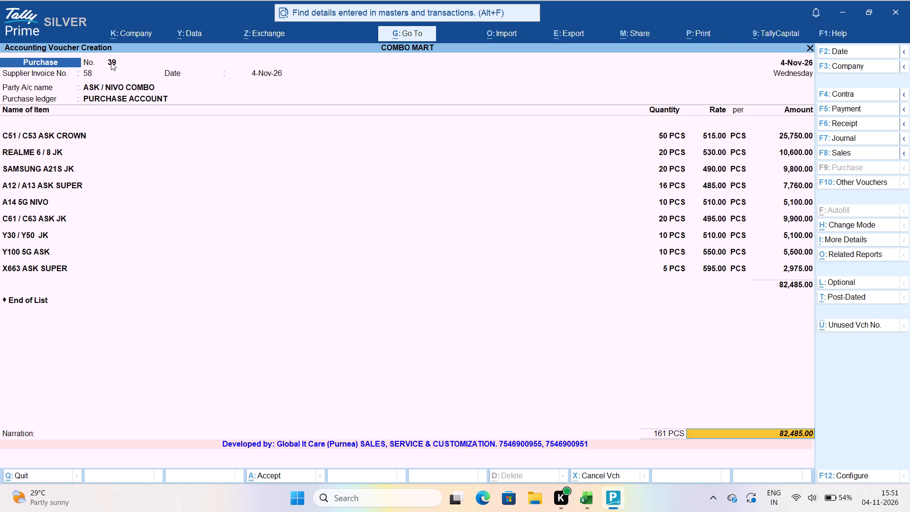
key(Return)
key(Return)
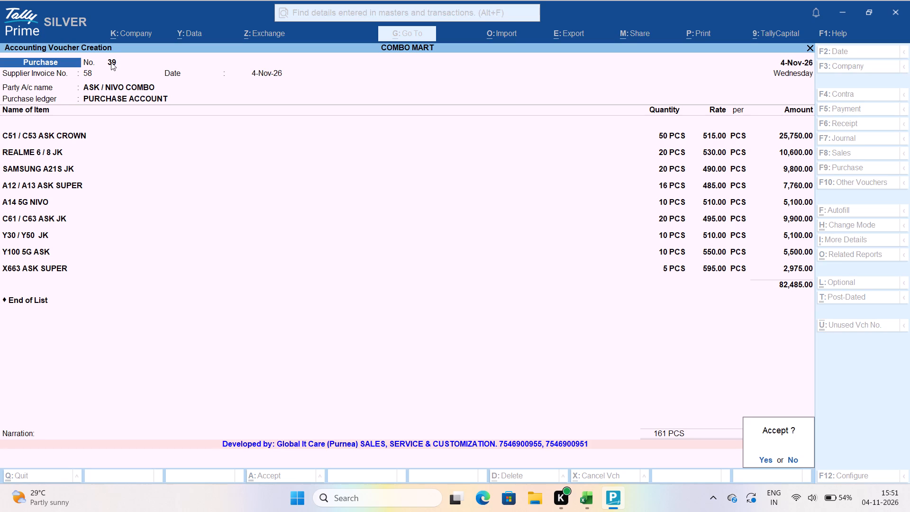
key(Return)
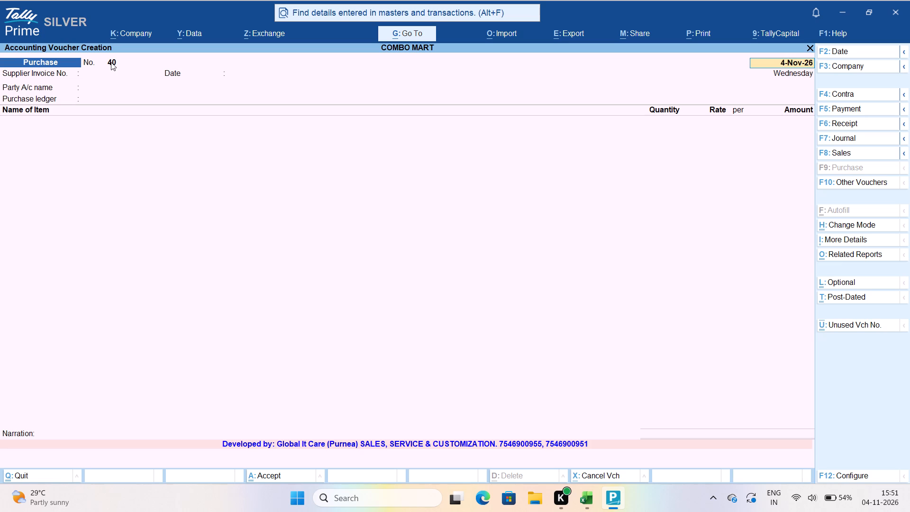
Enter supplier invoice number 70 in the new purchase voucher, keeping 4-Nov-26 as the voucher and invoice date.
key(Return)
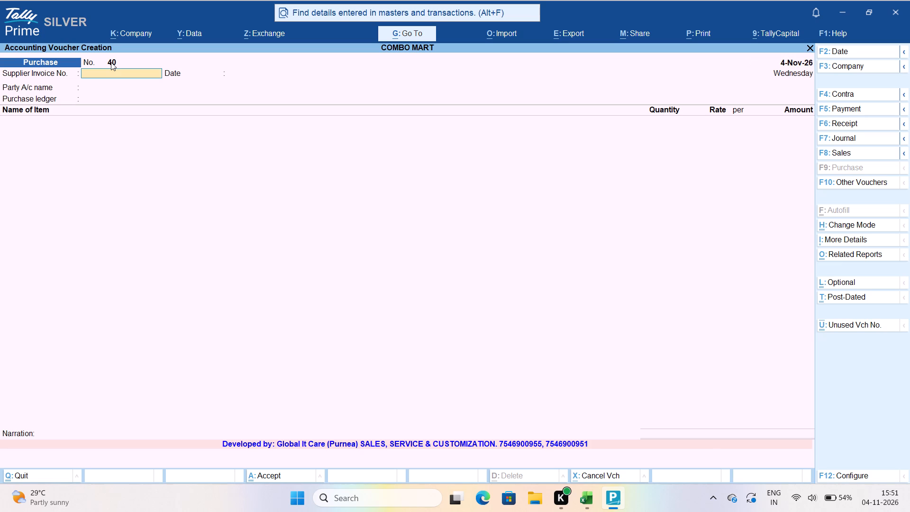
text(70)
key(Return)
key(Return)
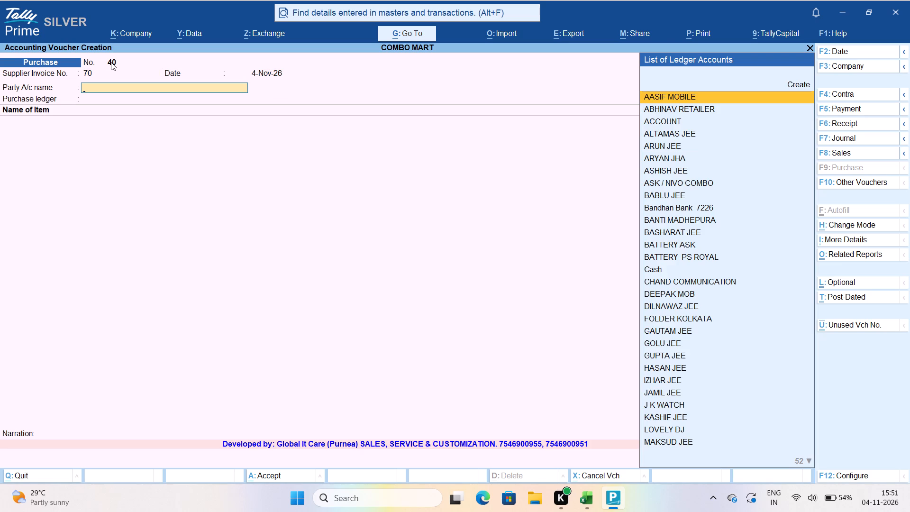
Set OUD COMBO as the party account and accept its receipt and party details without additions.
text(OUD)
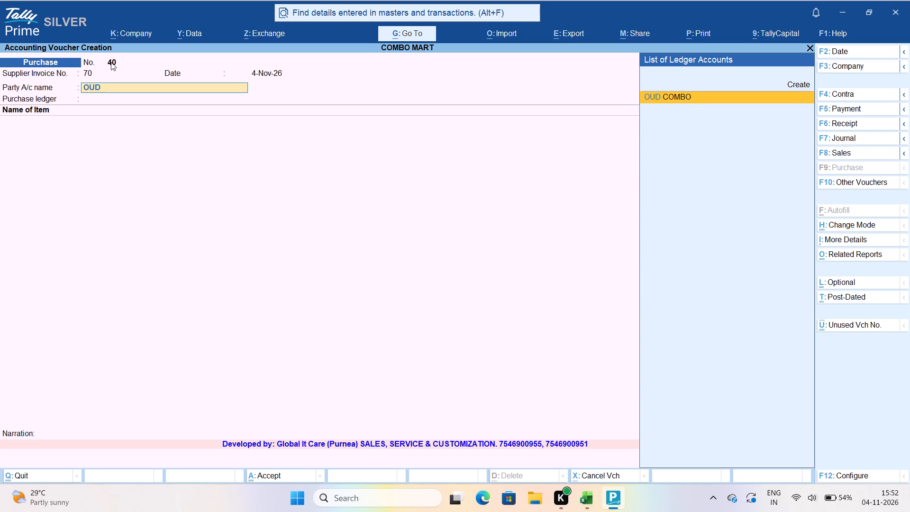
key(Return)
key(Return)
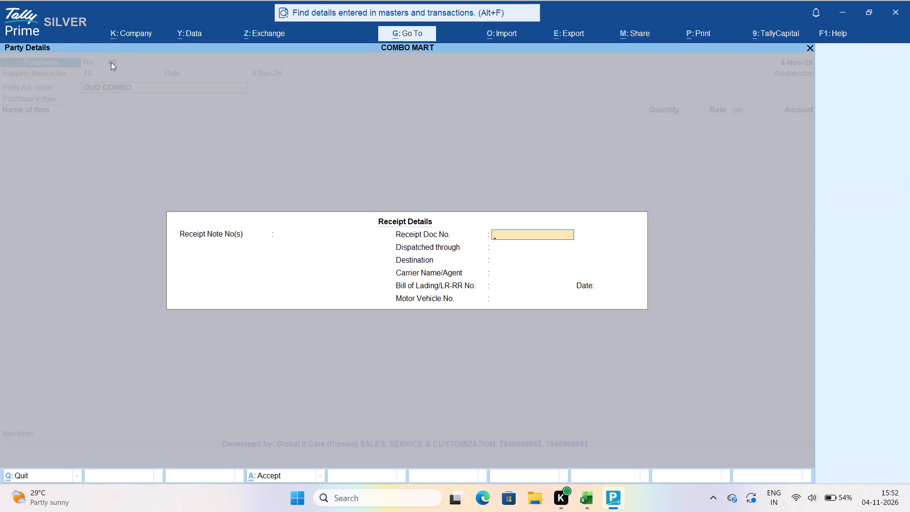
key(ctrl+a)
key(ctrl+a)
key(Return)
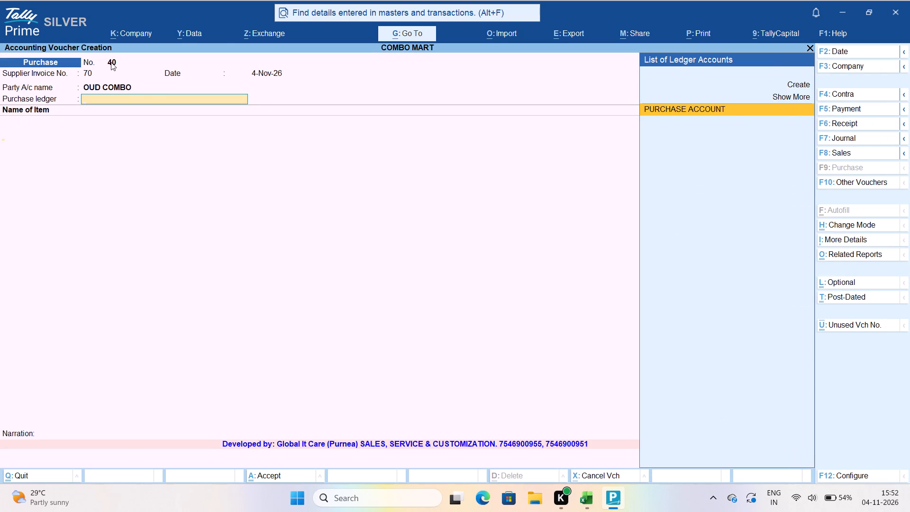
Add the stock item Y20 / Y52S ALL OUD CROWN as the first line of purchase voucher 40.
text(Y20 C)
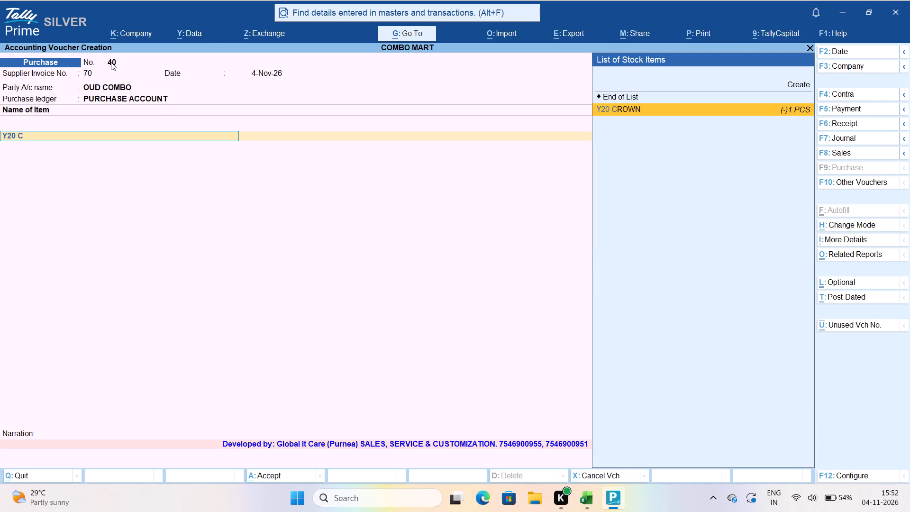
key(BackSpace)
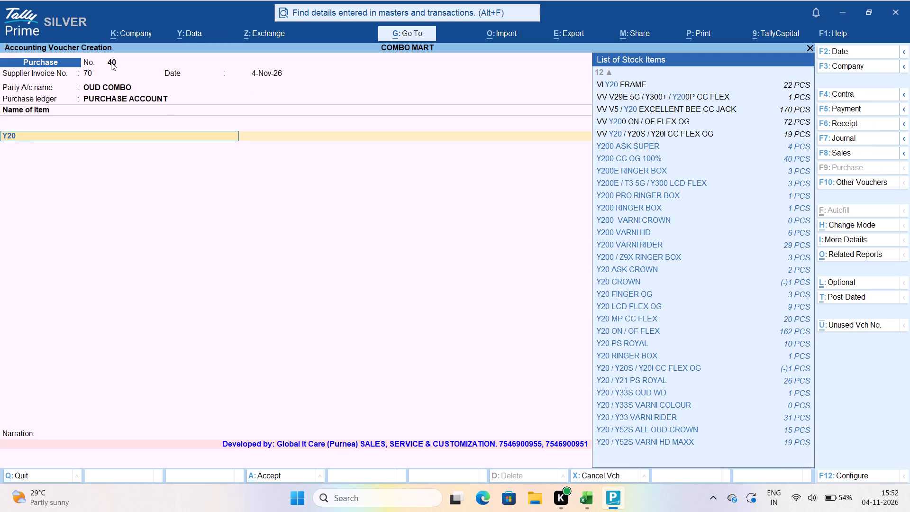
key(Down)
key(Down)
key(Down)
key(Down)
key(Down)
key(Down)
key(Down)
key(Down)
key(Down)
key(Down)
key(Down)
key(Down)
key(Down)
key(Down)
key(Down)
key(Down)
key(Down)
key(Down)
key(Down)
key(Down)
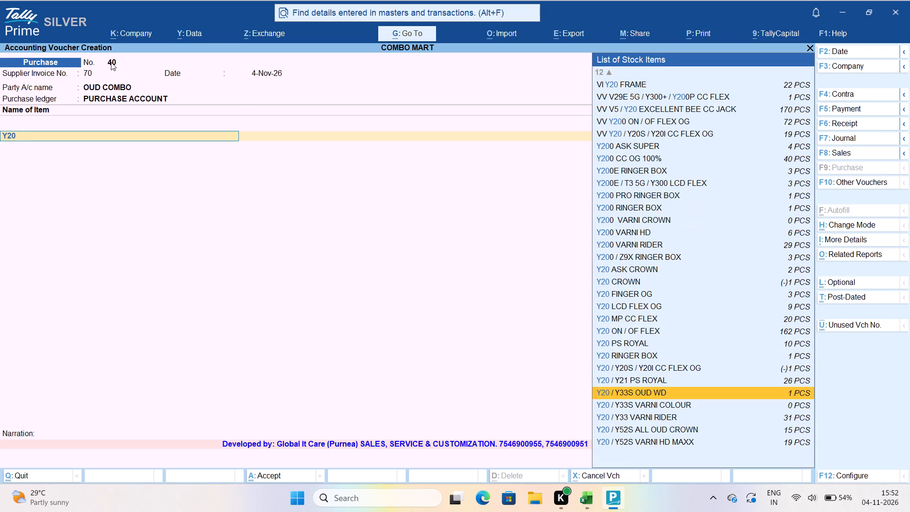
key(Down)
key(Down)
key(Return)
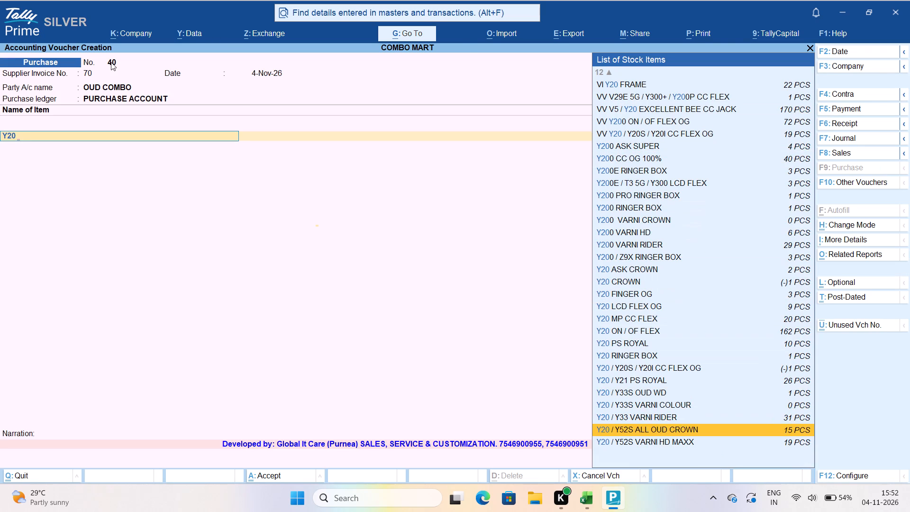
key(Return)
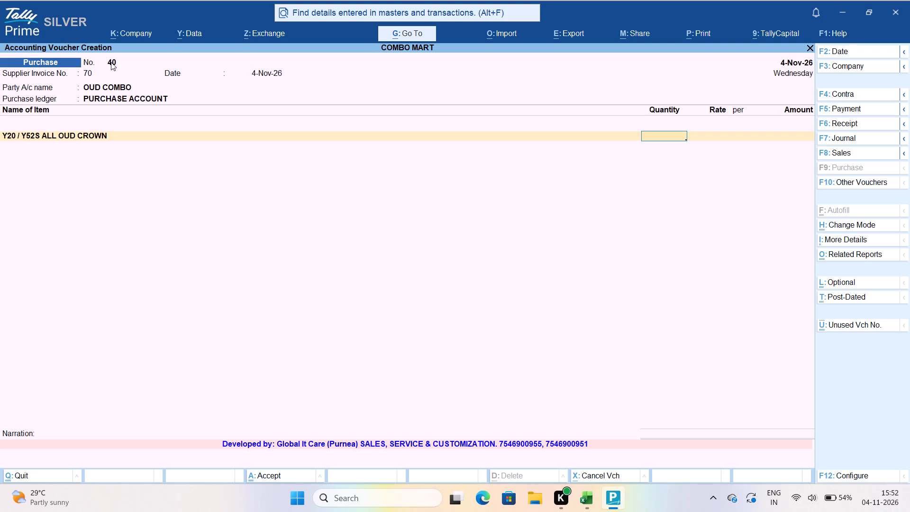
Enter a quantity of 80 PCS for Y20 / Y52S ALL OUD CROWN, accepting the rate of 485.
text(80)
key(Return)
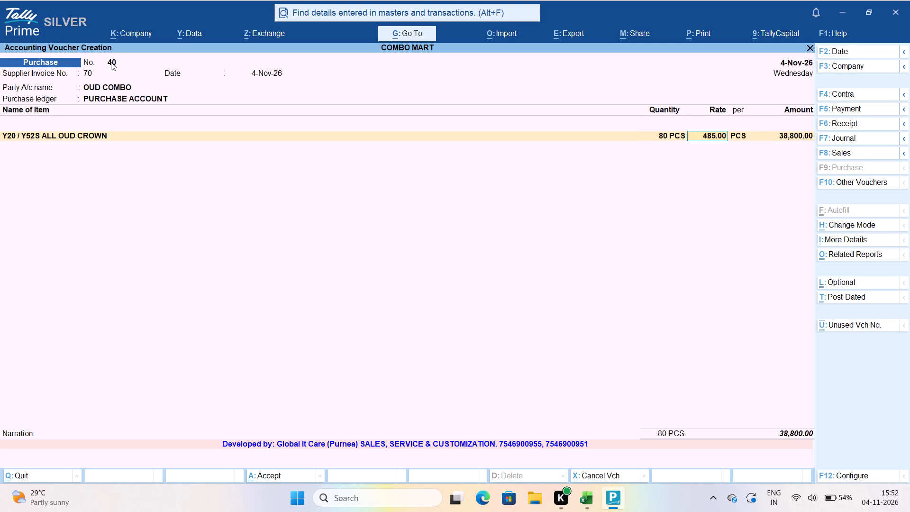
key(Return)
key(Return)
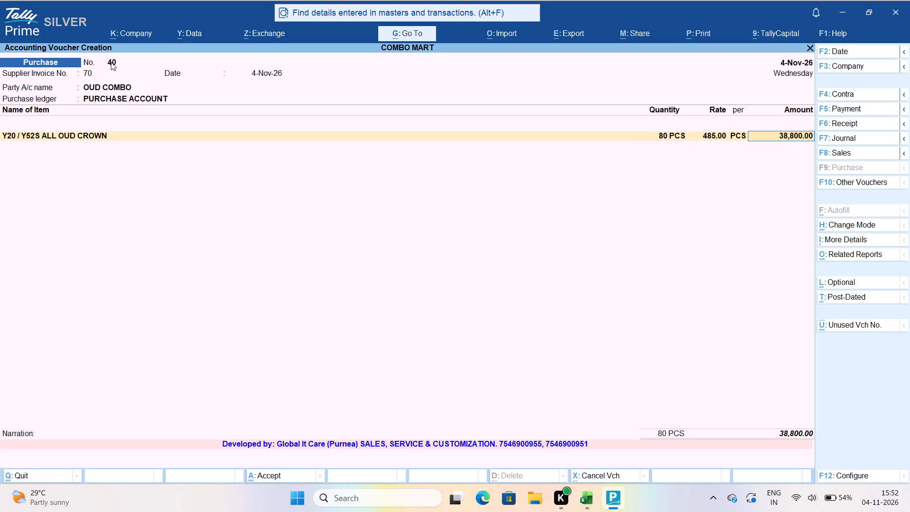
key(Return)
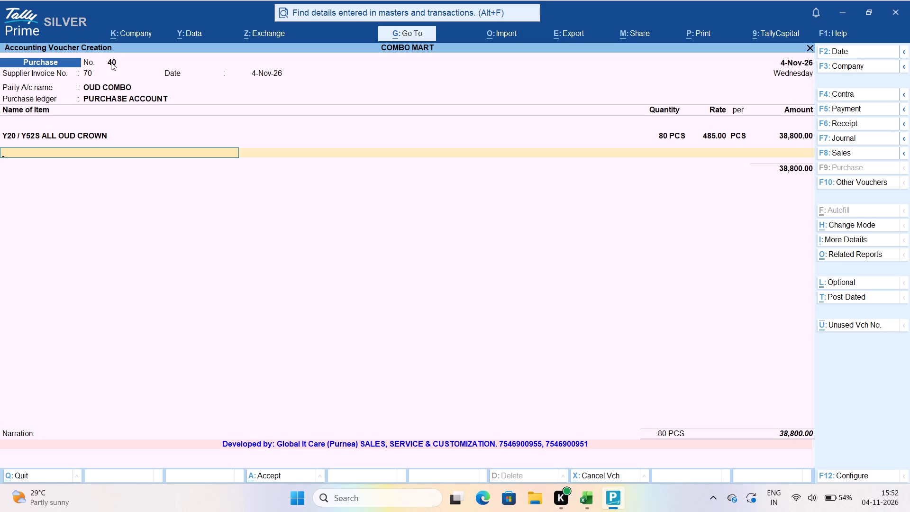
Look up MI 13C OUD for the second line, then create a new stock item named MI 13C OUD CROWN without an alias.
text(MI 13C)
key(space)
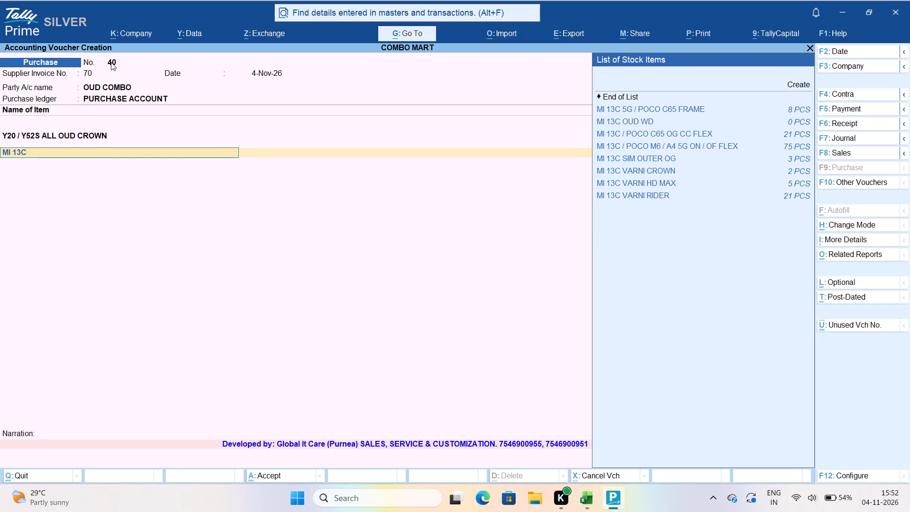
text(OUD)
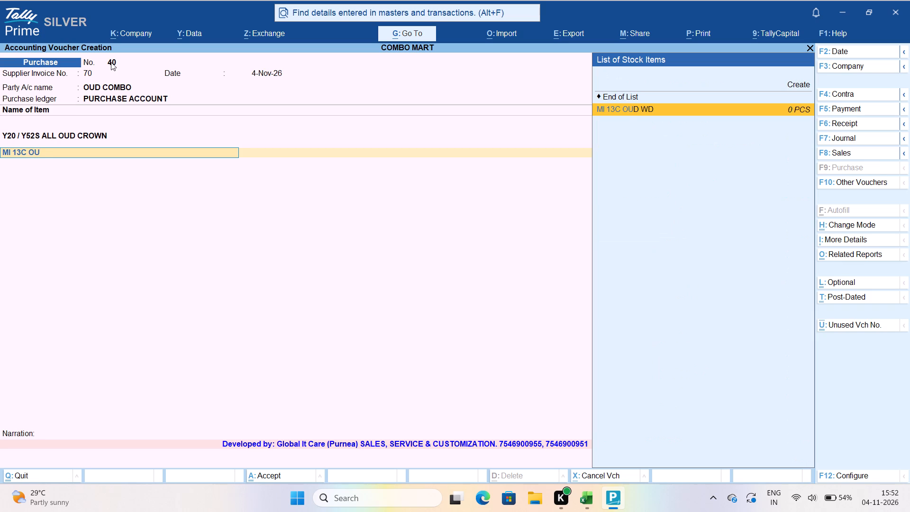
key(Up)
key(Up)
key(Up)
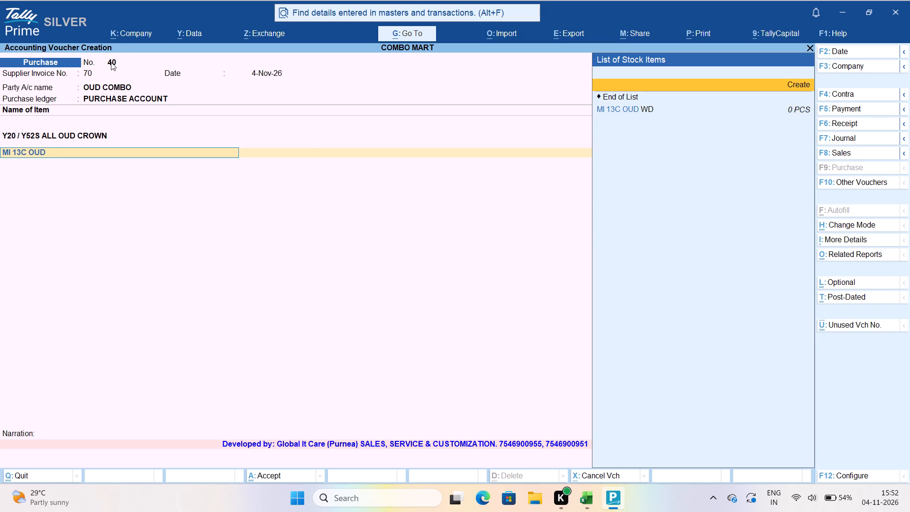
key(Return)
text(MI 13C)
key(space)
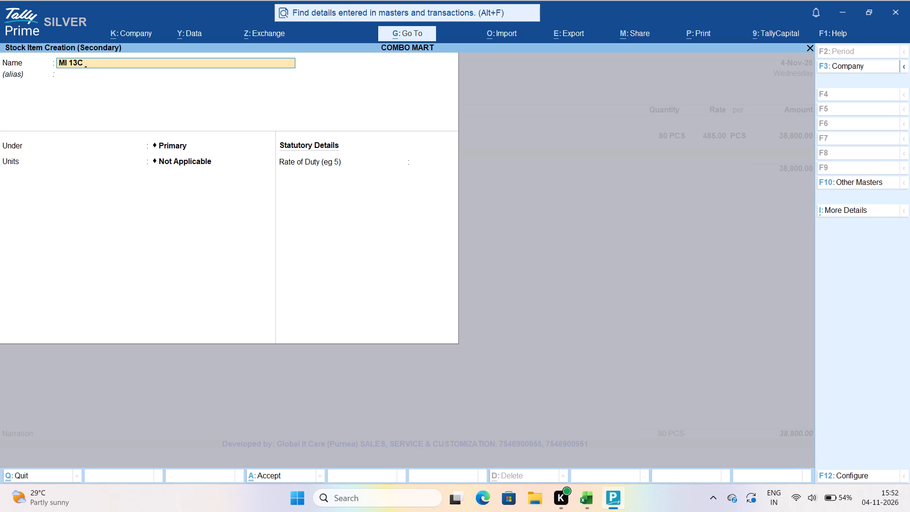
text(OUD)
key(space)
text(CRO)
key(w)
text(NB)
key(space)
key(BackSpace)
key(Return)
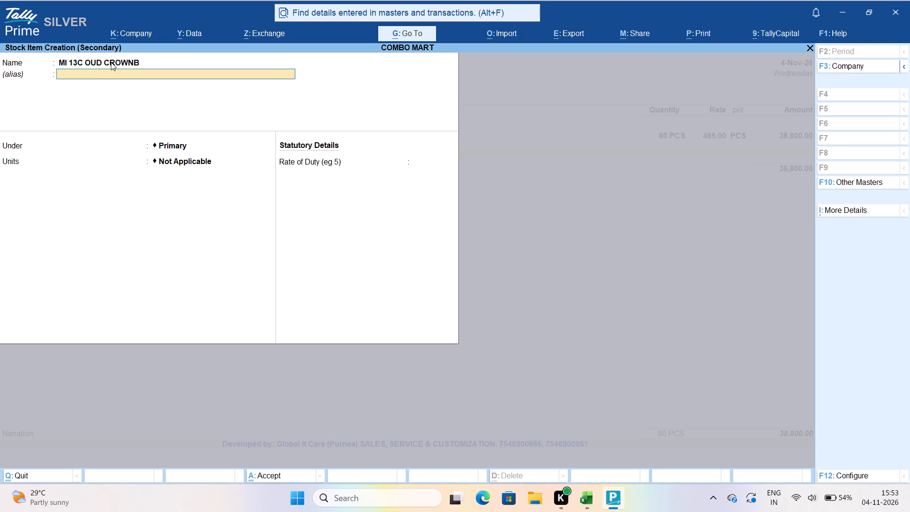
click(146, 69)
click(147, 65)
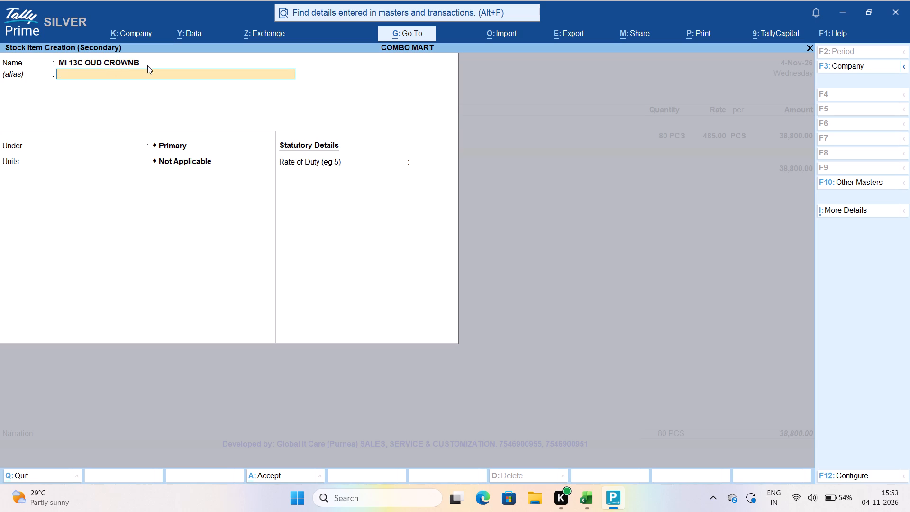
triple_click(146, 58)
click(146, 58)
click(146, 58)
double_click(144, 62)
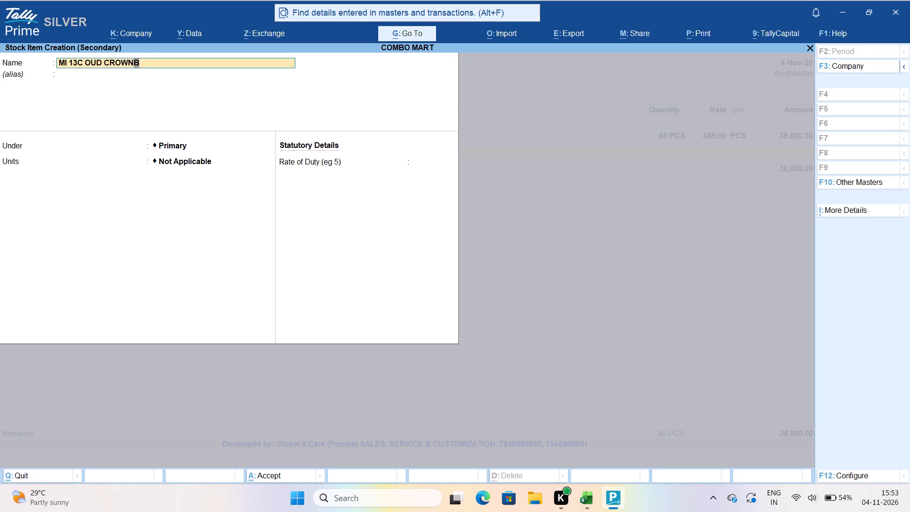
click(144, 63)
key(BackSpace)
key(Return)
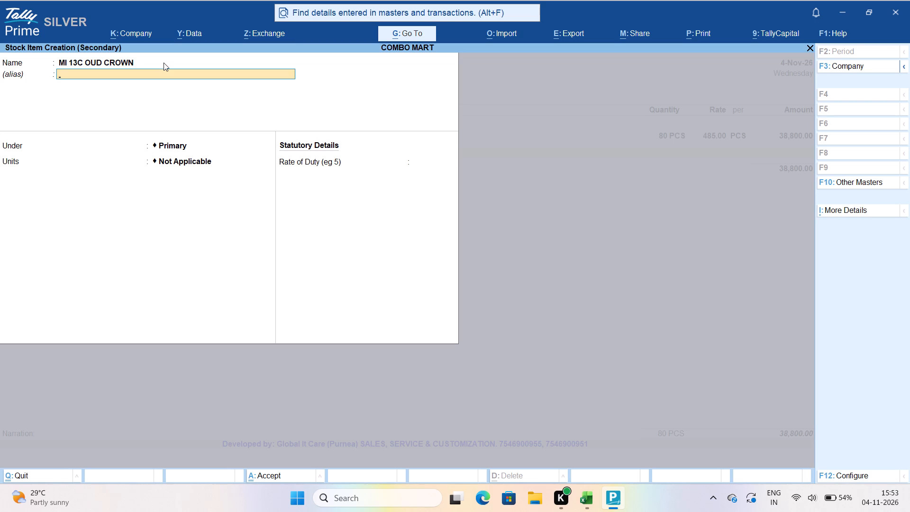
key(Return)
Place MI 13C OUD CROWN under the FOLDER group with PCS as its unit, and enable standard rates.
key(Return)
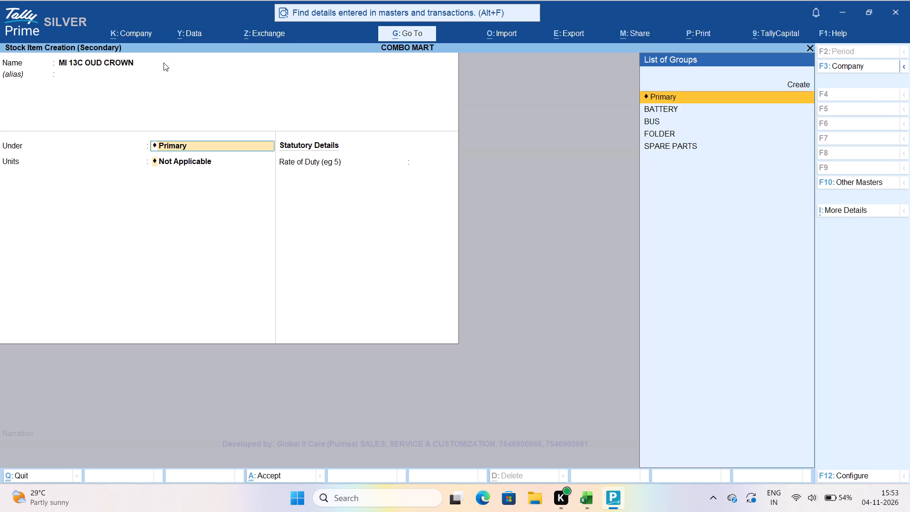
key(BackSpace)
key(Down)
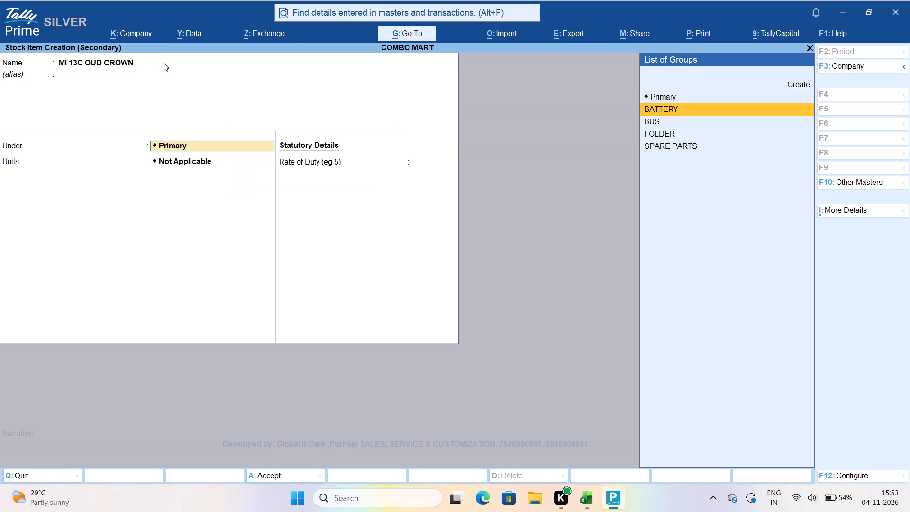
key(Down)
key(Down)
key(Return)
key(Return)
text(YES)
key(Return)
Set the standard cost of MI 13C OUD CROWN to 517 per PCS, applicable from 4-Nov-26.
text(4--11)
key(Return)
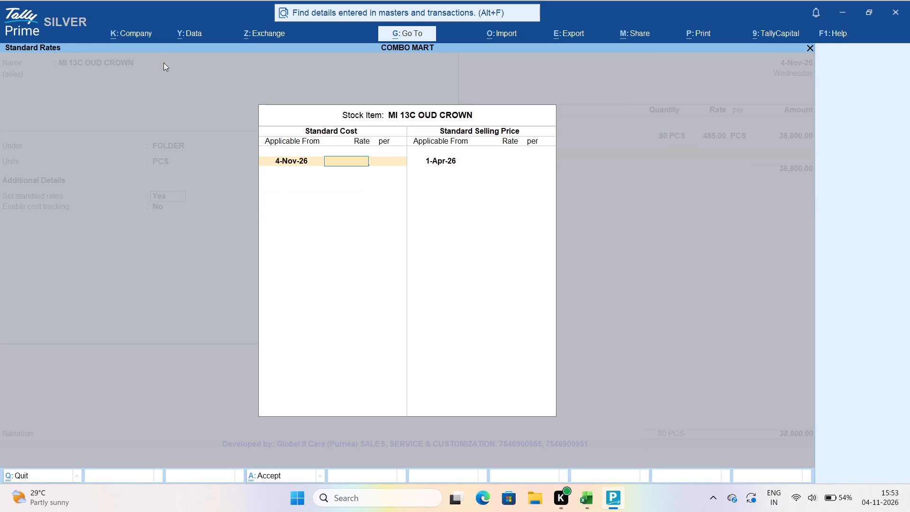
text(50)
key(BackSpace)
key(BackSpace)
text(517)
key(Return)
key(Return)
key(Return)
key(Return)
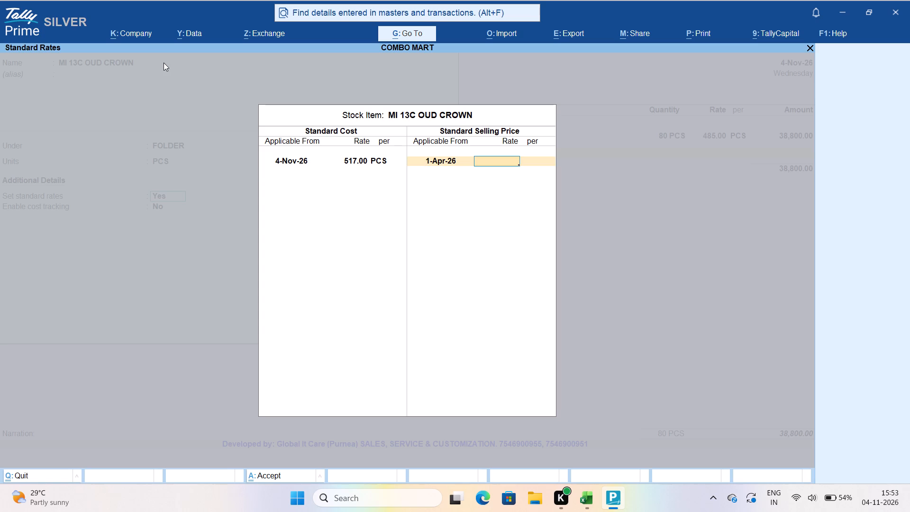
Set the standard selling price to 540 per PCS from 4-Nov-26 and save the new stock item into the voucher.
key(BackSpace)
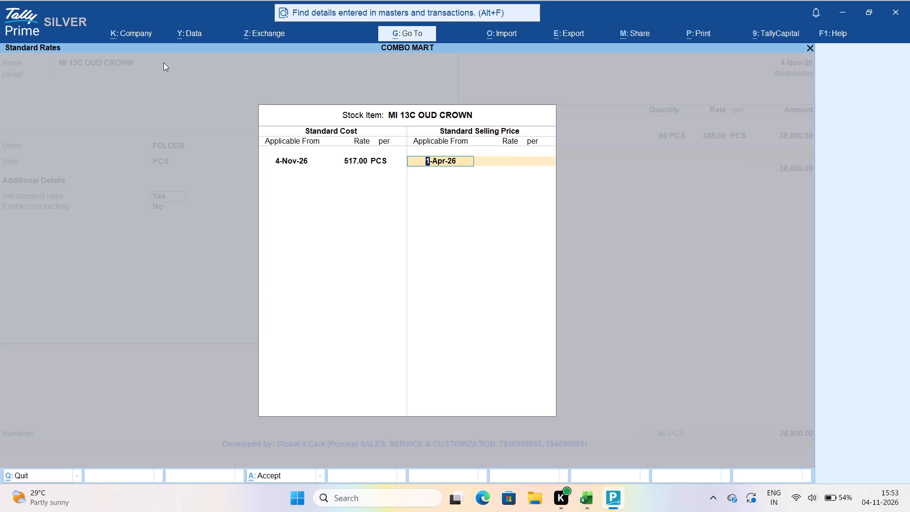
text(4-11)
key(Return)
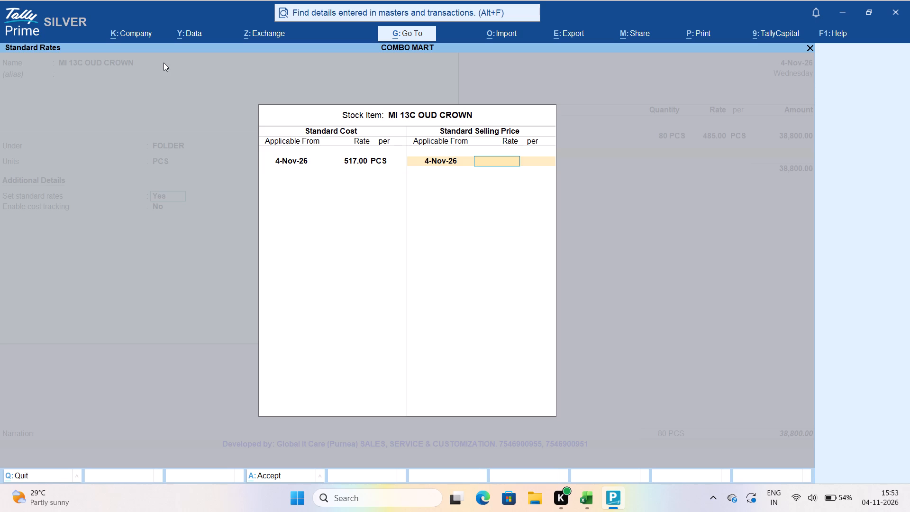
text(540)
key(Return)
key(Return)
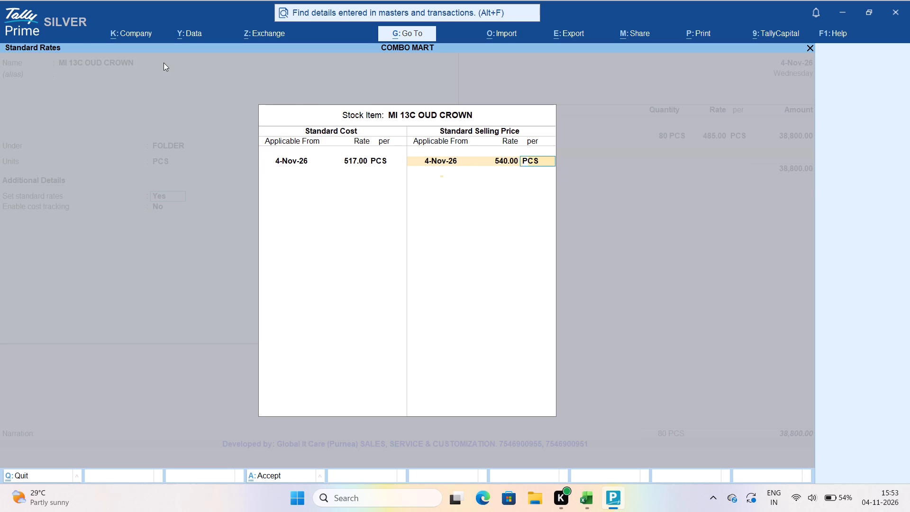
key(Return)
key(Return)
key(Return)
key(Return)
key(Return)
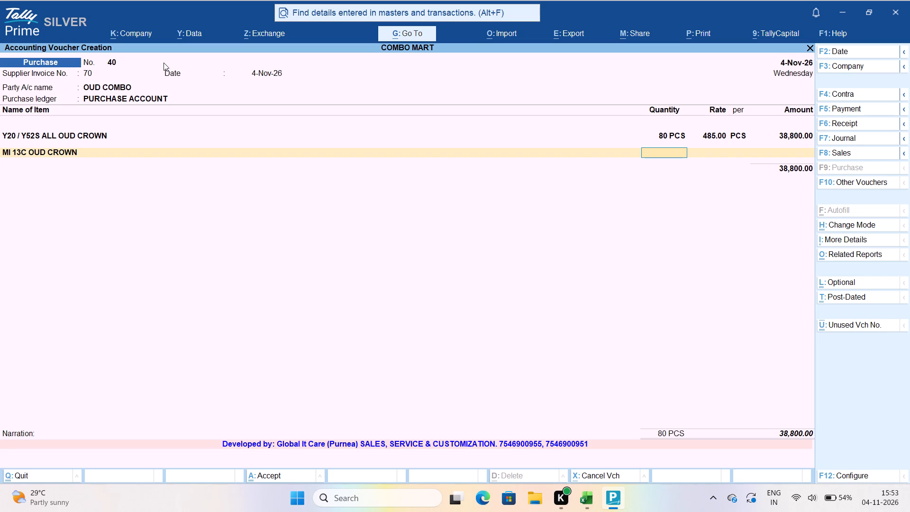
Enter a quantity of 20 PCS for MI 13C OUD CROWN, accepting the rate of 517.
text(20)
key(Return)
key(Return)
key(Return)
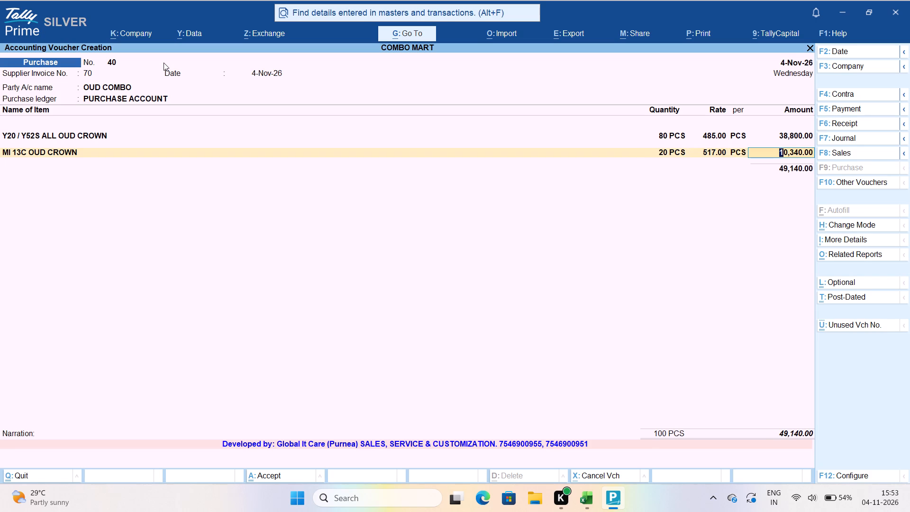
key(Return)
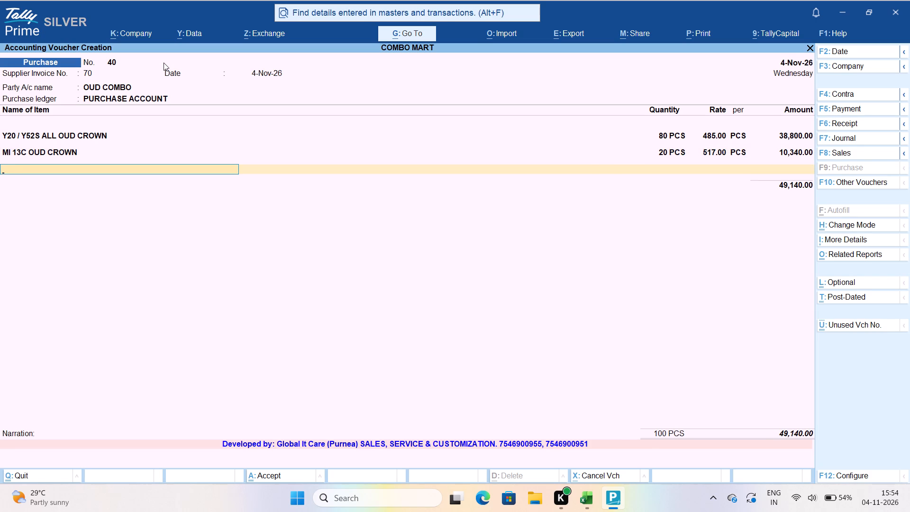
Look up NOTE 9 PRO OUD for the third line, then create a new stock item named NOTE 9 PRO OUD CROWN without an alias.
text(NOTE 9 PRO)
key(space)
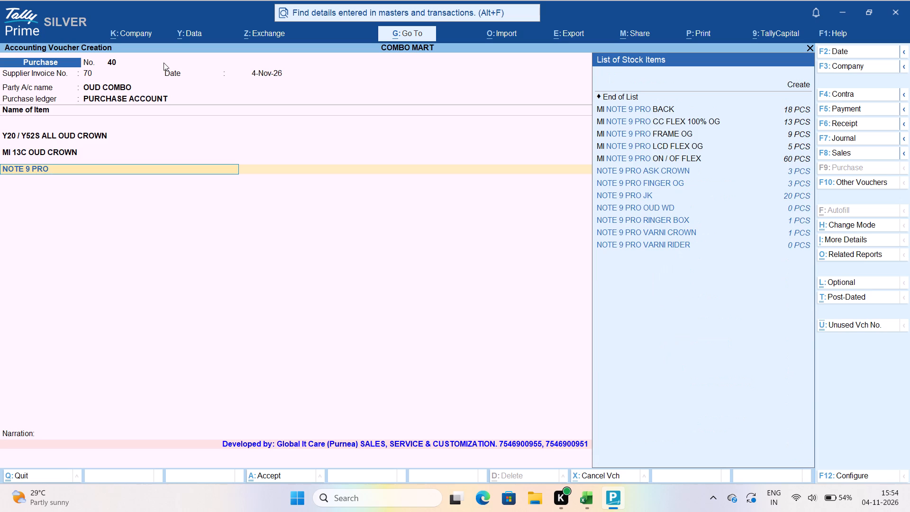
text(OUD)
key(space)
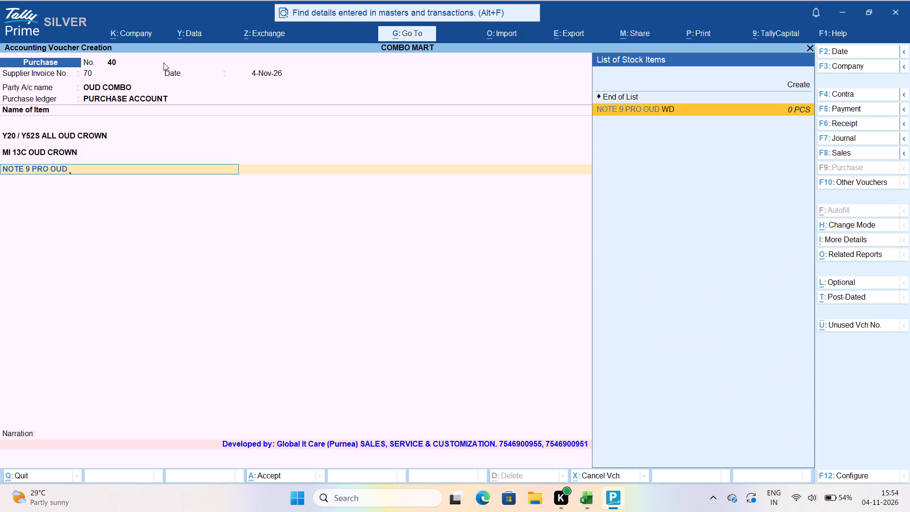
key(Up)
key(Up)
key(Up)
key(Up)
key(Return)
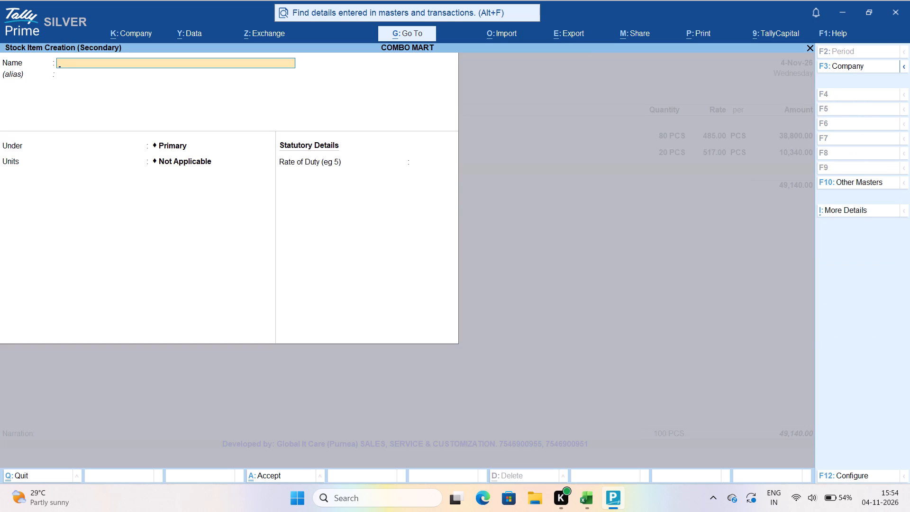
text(NOTE 9 PRO)
key(space)
text(OUD)
key(space)
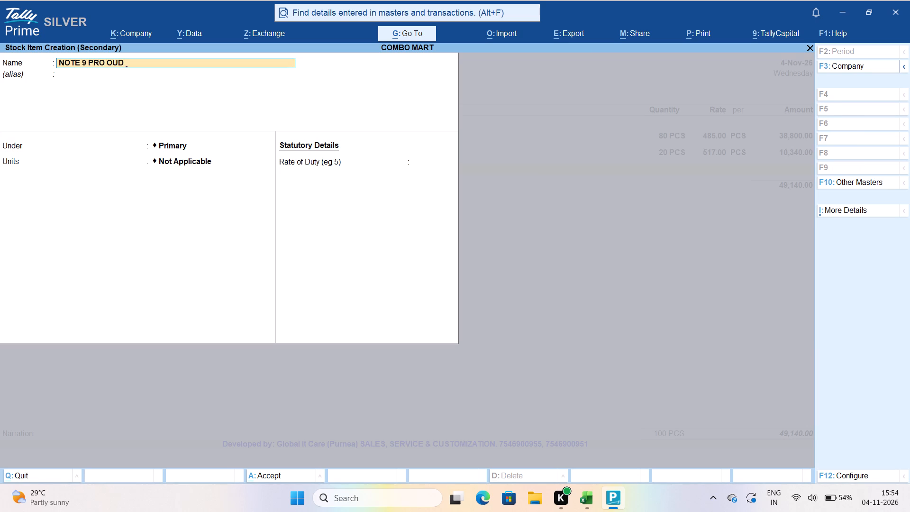
text(CROWB)
key(BackSpace)
key(n)
key(Return)
key(Return)
Choose the stock group for NOTE 9 PRO OUD CROWN.
key(Down)
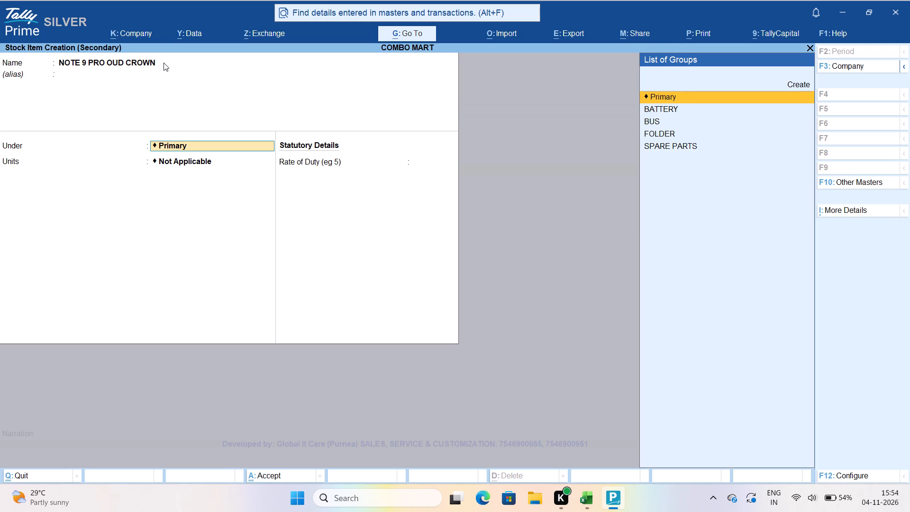
key(Down)
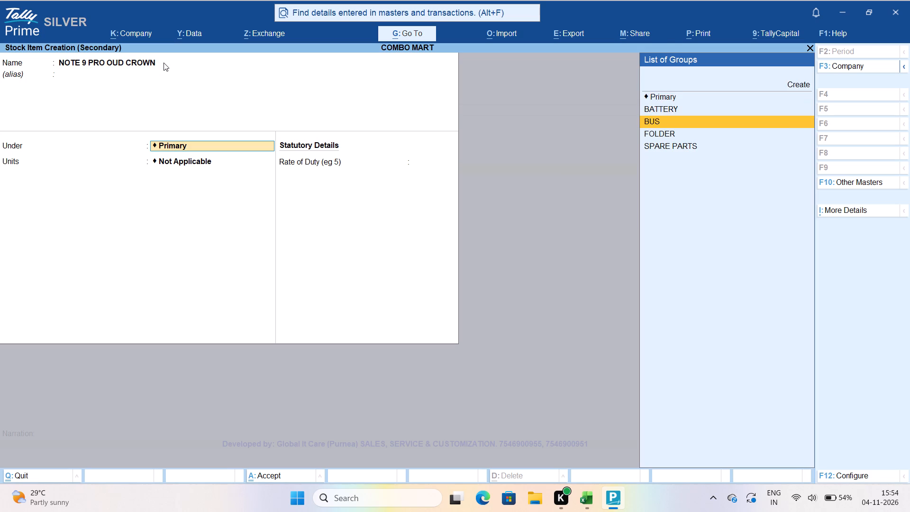
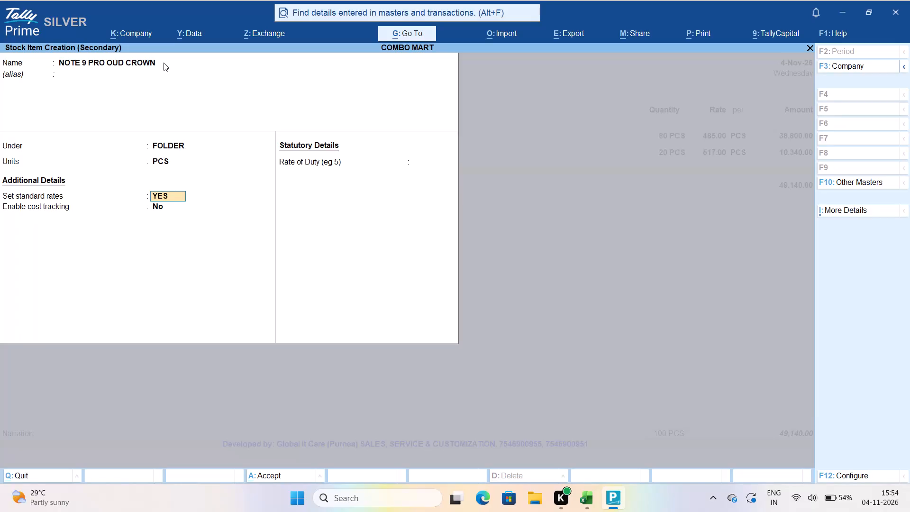
Confirm standard rates for NOTE 9 PRO OUD CROWN and set its standard cost to 530 per PCS from 4-Nov-26.
key(Return)
text(4-11)
key(Return)
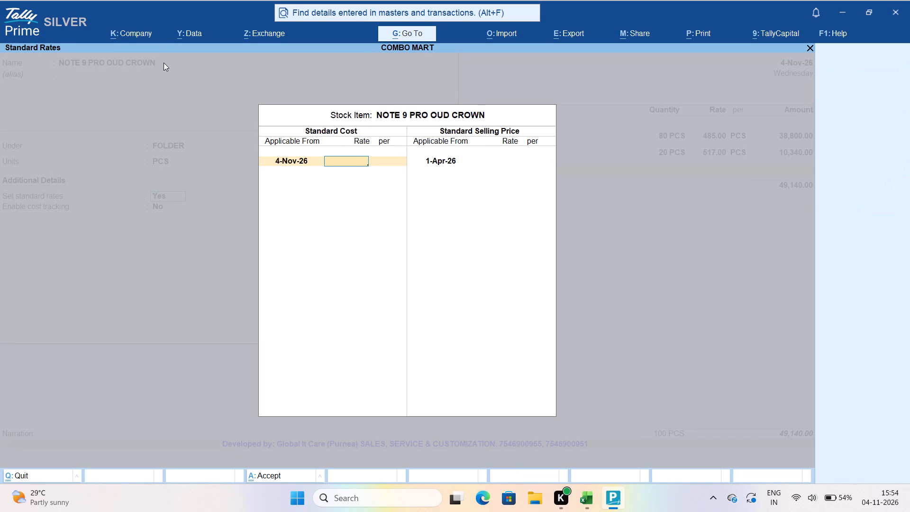
text(530)
key(Return)
key(Return)
key(Return)
Set the standard selling price to 545 per PCS from 4-Nov-26 and save the new stock item into the voucher.
text(4-11)
key(Return)
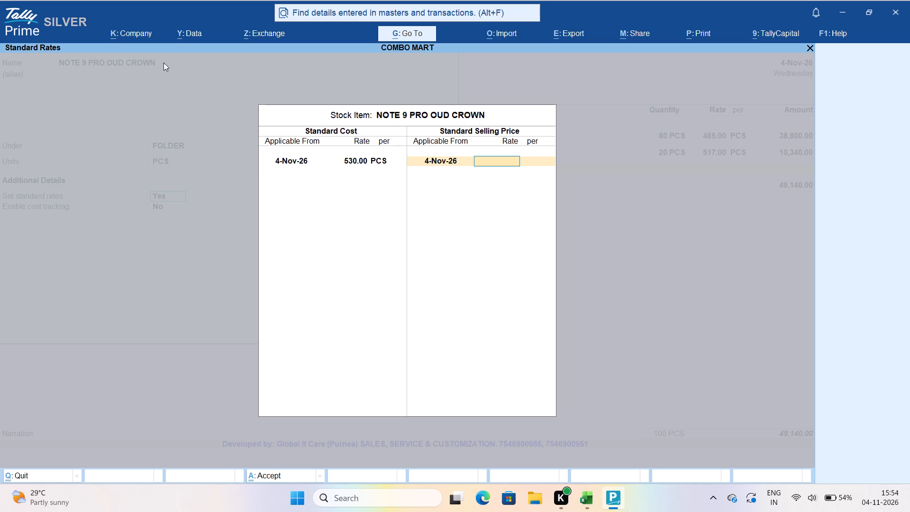
text(545)
key(Return)
key(Return)
key(Return)
key(Return)
key(Return)
key(Return)
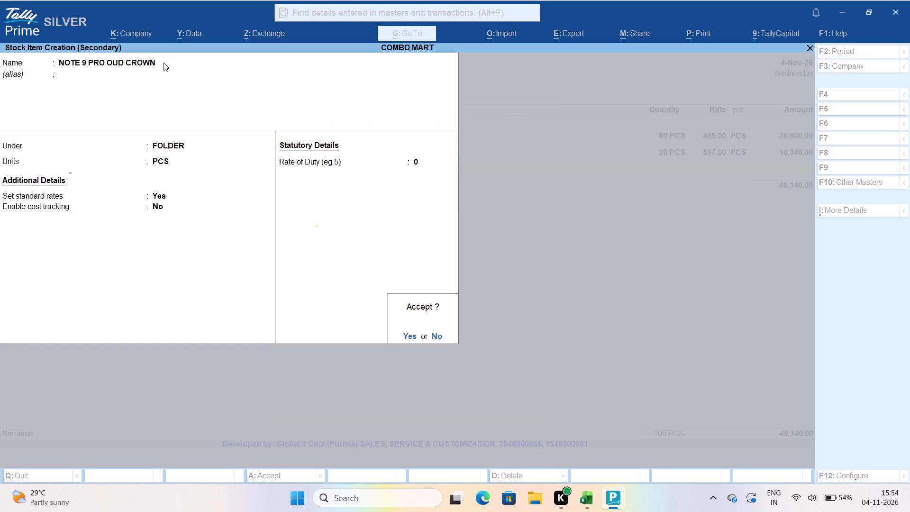
key(Return)
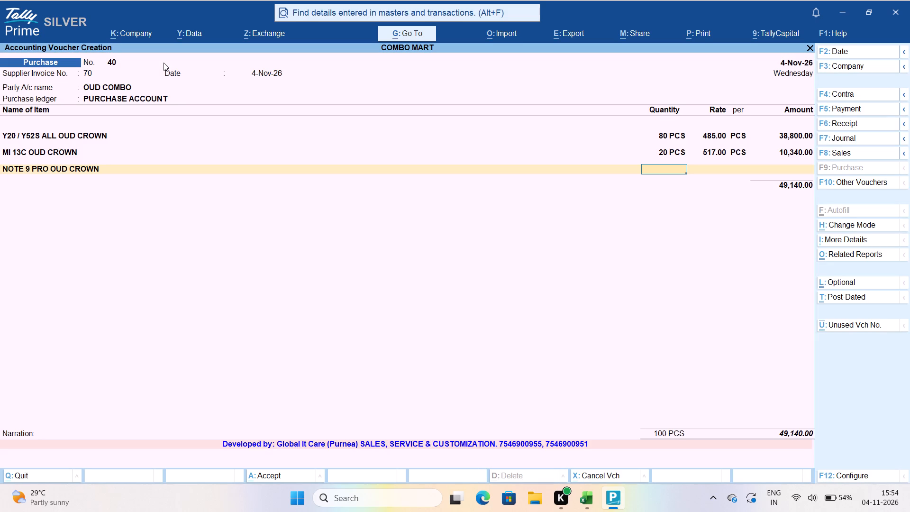
Enter a quantity of 20 PCS for NOTE 9 PRO OUD CROWN, accepting the rate of 530.
text(20)
key(Return)
key(Return)
key(Return)
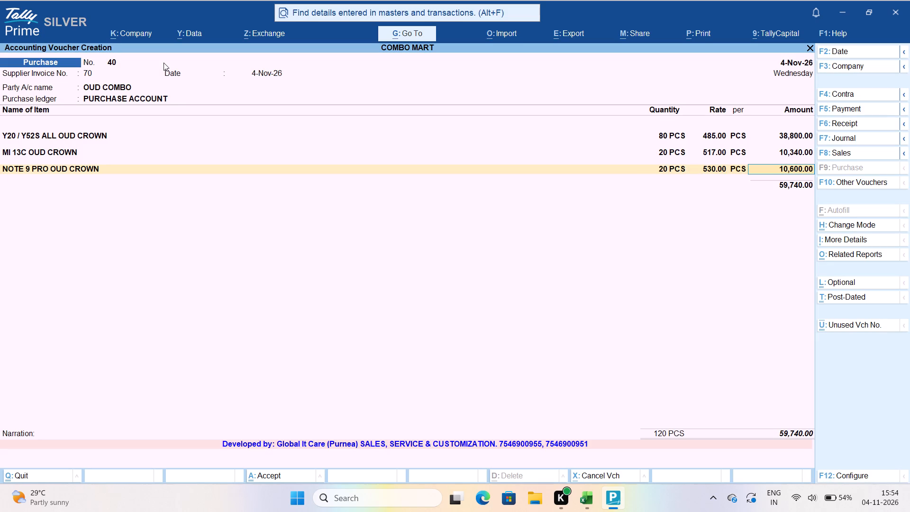
key(Return)
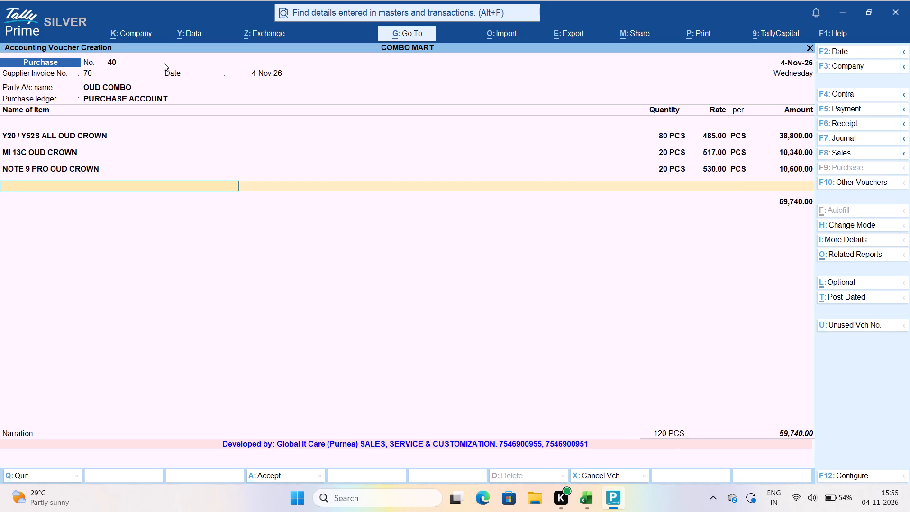
Look up C55 for the fourth item line and start creating a new stock item from there.
key(c)
text(55)
key(space)
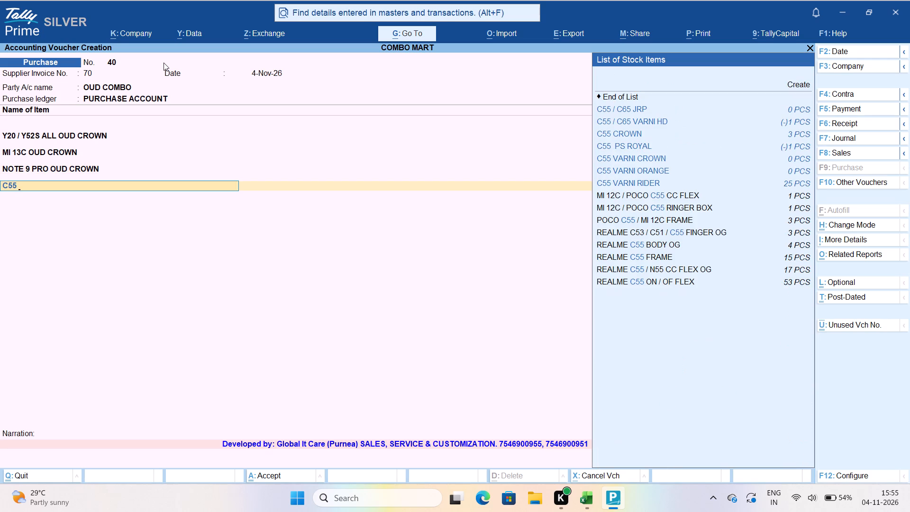
key(Up)
key(Up)
key(Up)
key(Up)
key(Up)
key(Up)
key(Up)
key(Up)
key(Up)
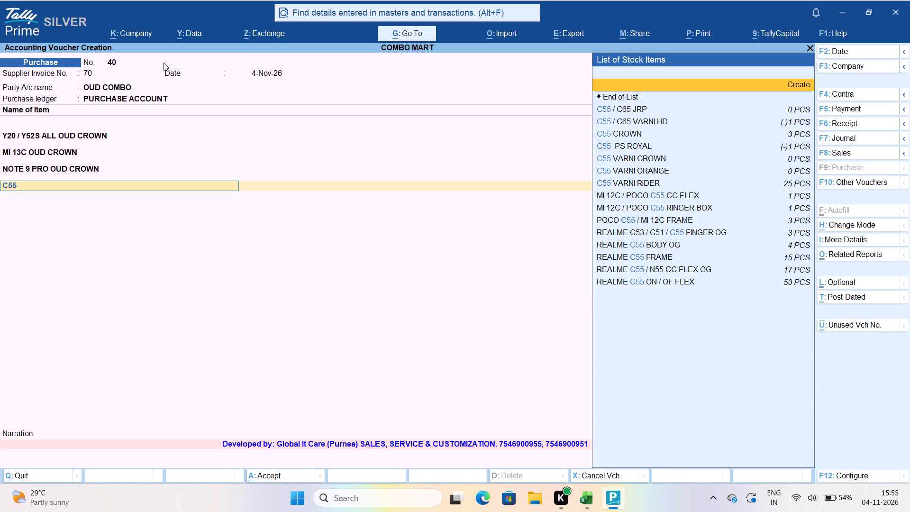
key(Return)
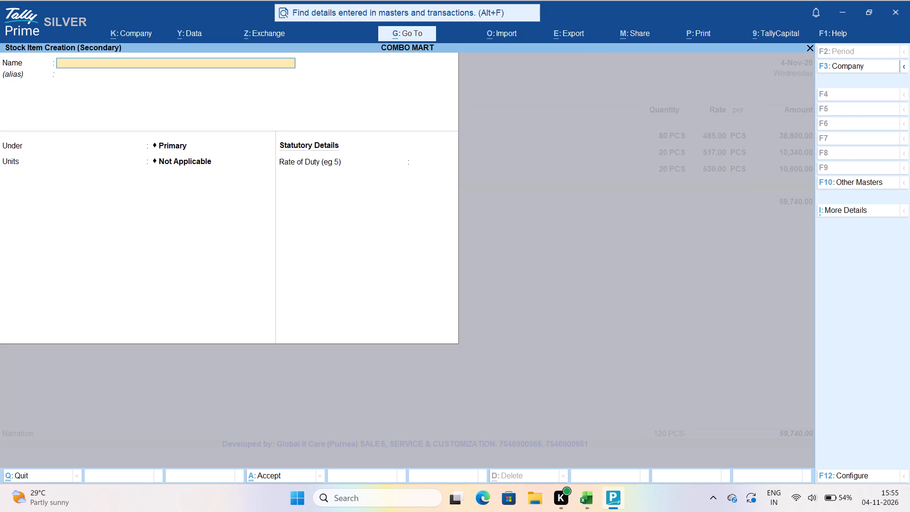
Name the new stock item C55 / C65 OUD CROWN and leave the alias blank.
text(C55 / C65)
key(space)
text(OUD)
key(space)
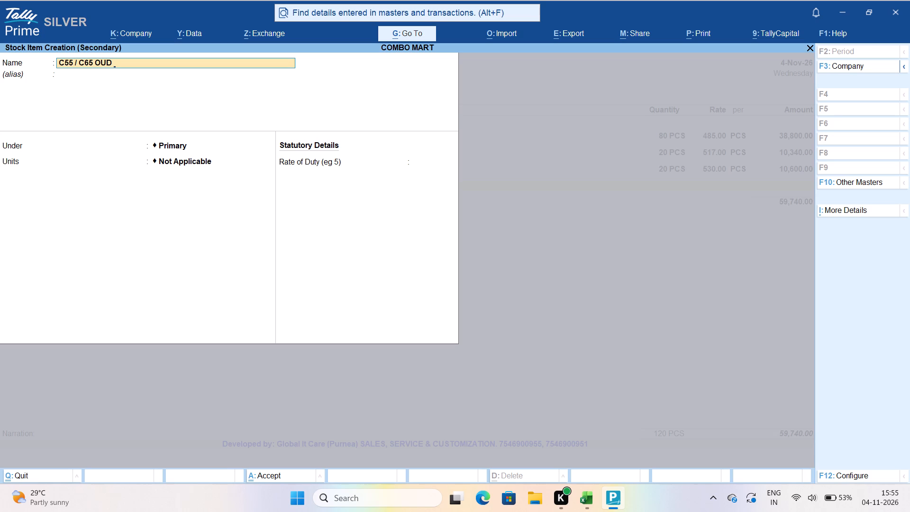
text(CR)
key(o)
text(WN)
key(Return)
key(Return)
Place C55 / C65 OUD CROWN under the FOLDER group with PCS as its unit.
key(Down)
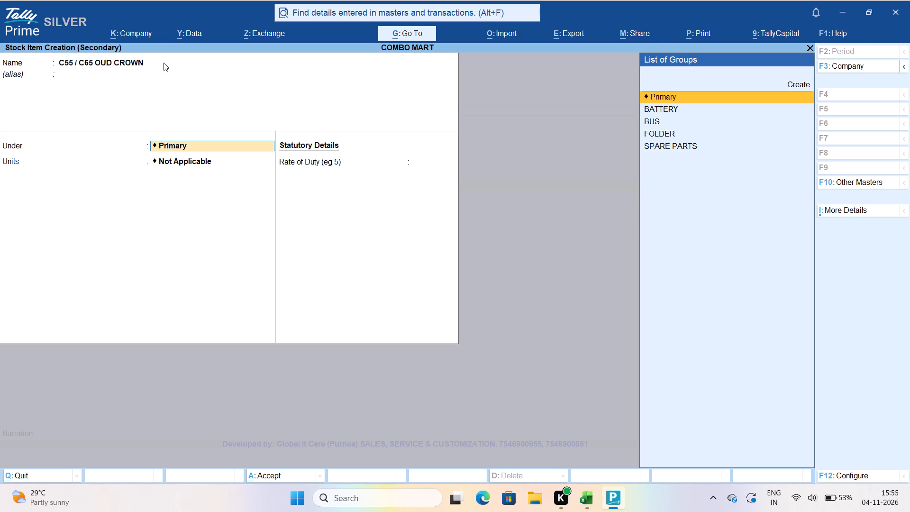
key(Down)
key(Down)
key(Down)
key(Up)
key(Return)
key(Return)
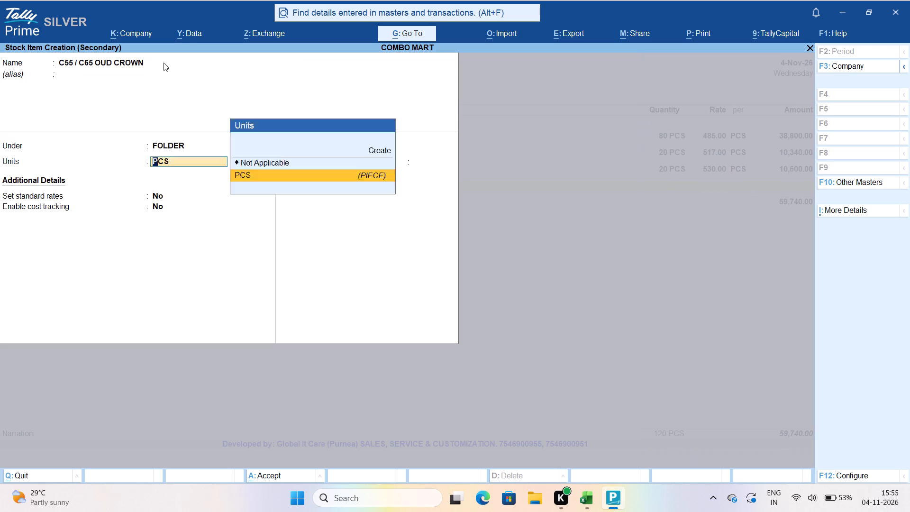
Enable standard rates for C55 / C65 OUD CROWN and set its standard cost to 600 per PCS from 4-Nov-26.
text(YUES)
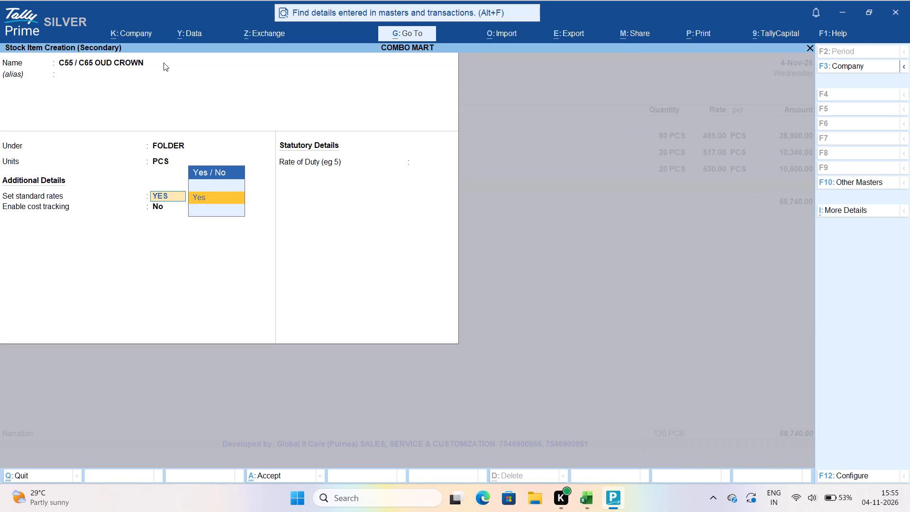
key(Return)
key(Return)
key(BackSpace)
text(4-11)
key(Return)
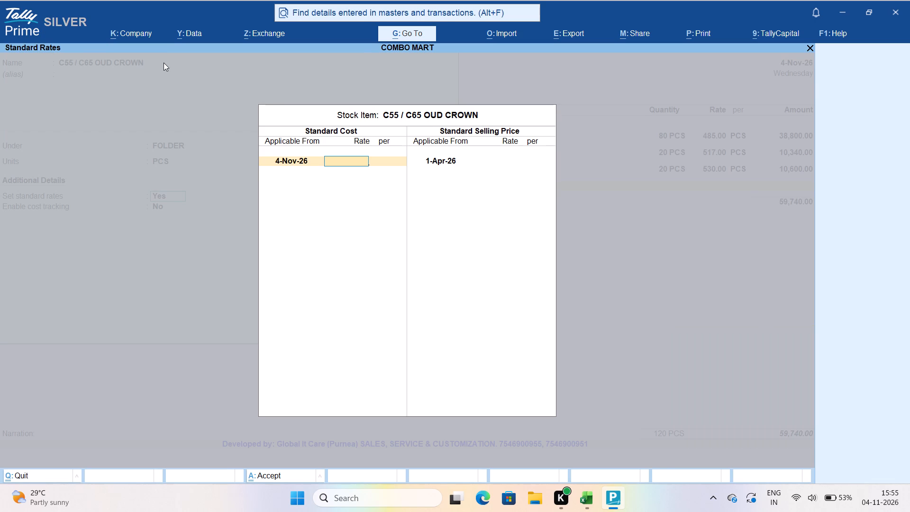
text(600)
key(Return)
key(Return)
key(Return)
Set the standard selling price to 625 per PCS from 4-Nov-26 and save the new stock item into the voucher.
key(Return)
key(BackSpace)
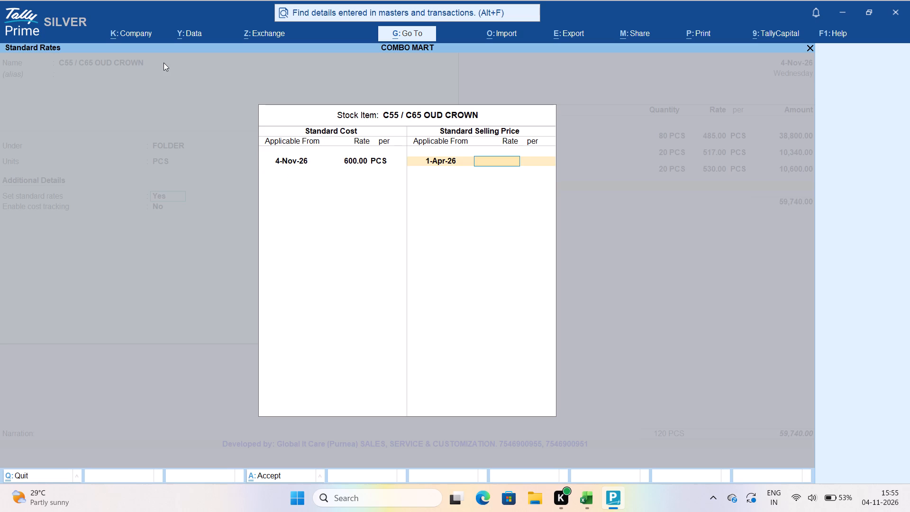
text(4-11)
key(Return)
text(625)
key(Return)
key(Return)
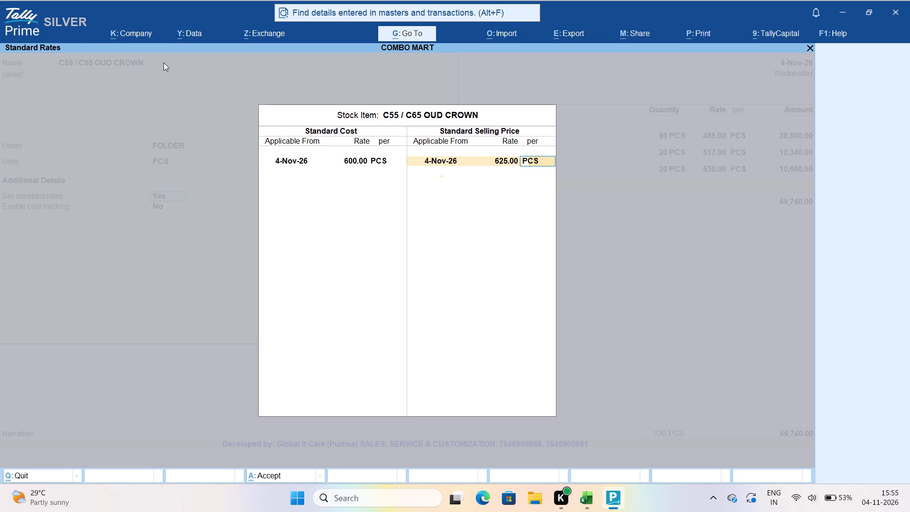
key(Return)
key(Return)
key(Return)
key(Return)
key(Return)
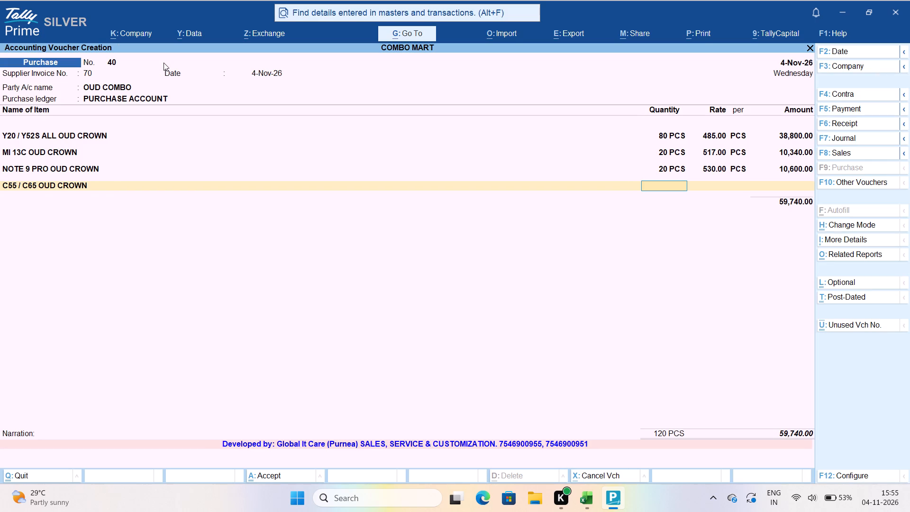
Enter a quantity of 50 PCS for C55 / C65 OUD CROWN.
text(50)
key(Return)
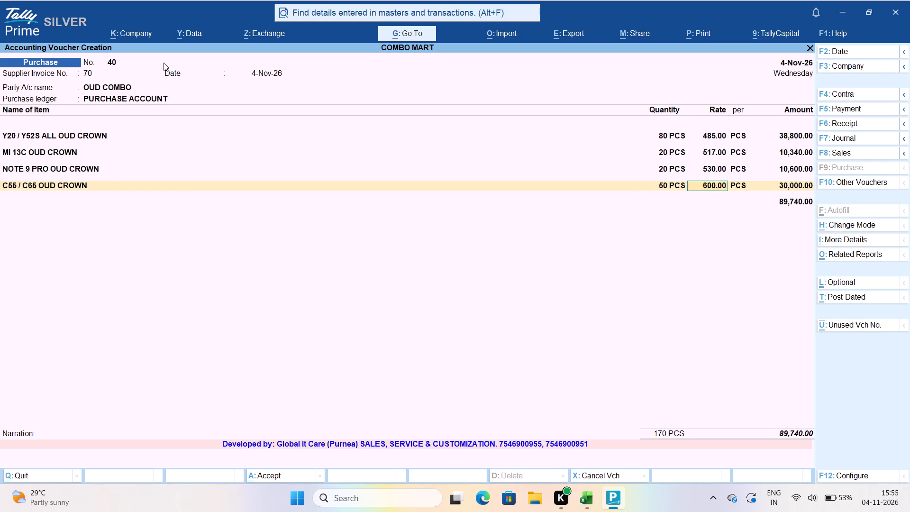